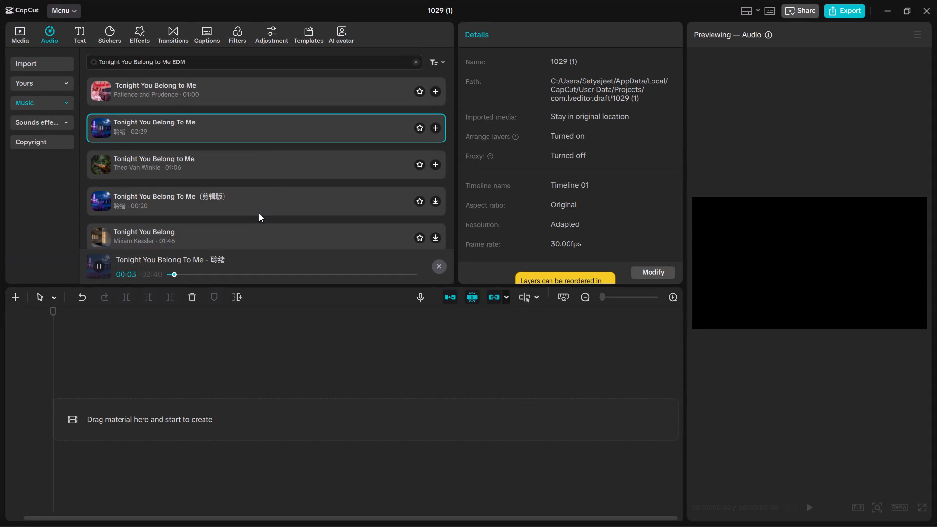
Preview versions of the song, and add the Patience and Prudence "Tonight You Belong to Me" track at the start of the timeline.
click(236, 270)
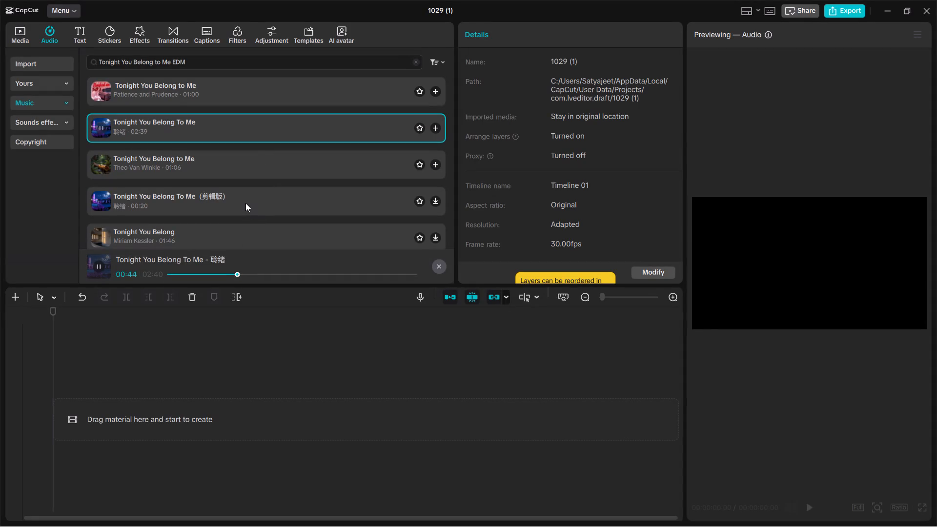
click(245, 203)
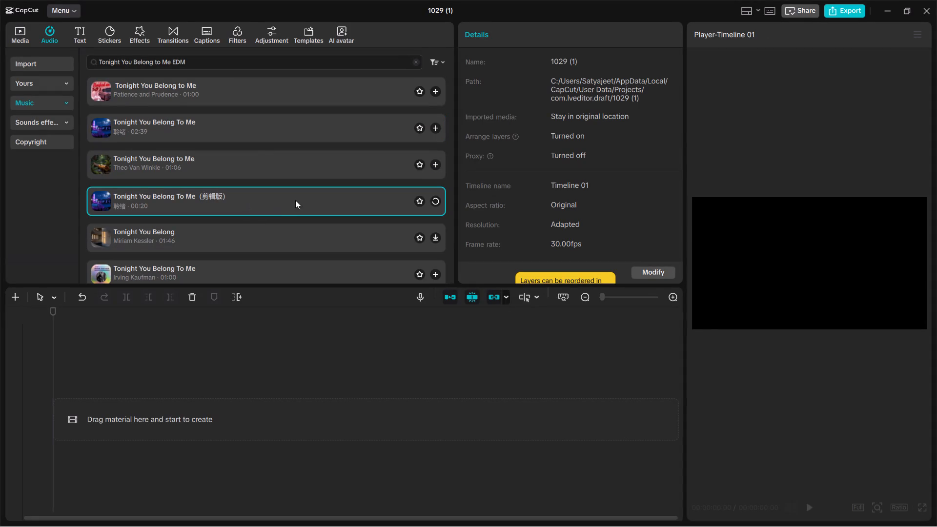
scroll(305, 196, down, 1)
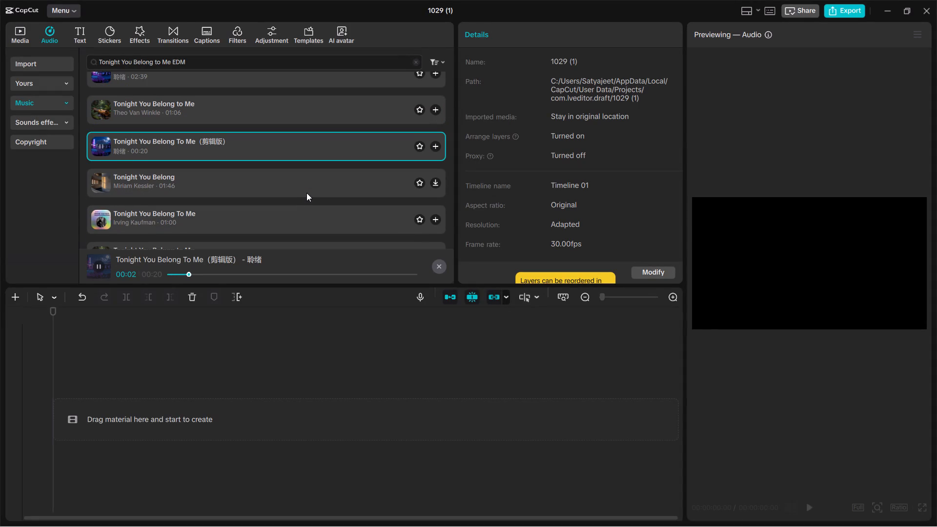
scroll(306, 193, up, 6)
drag(213, 97, 241, 390)
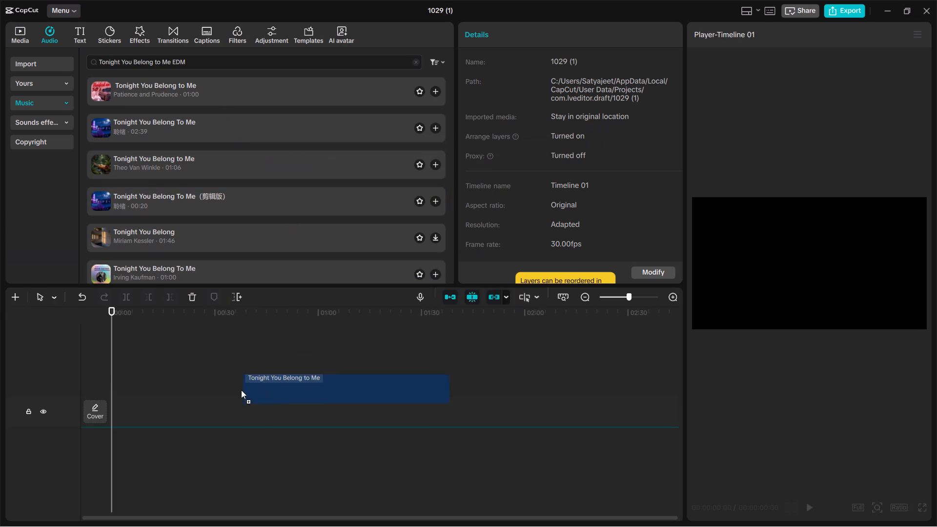
drag(241, 390, 112, 416)
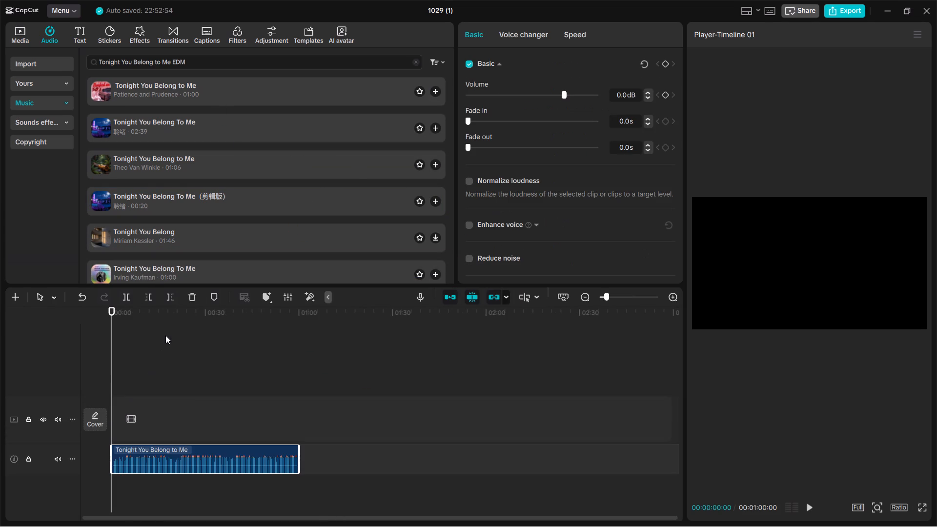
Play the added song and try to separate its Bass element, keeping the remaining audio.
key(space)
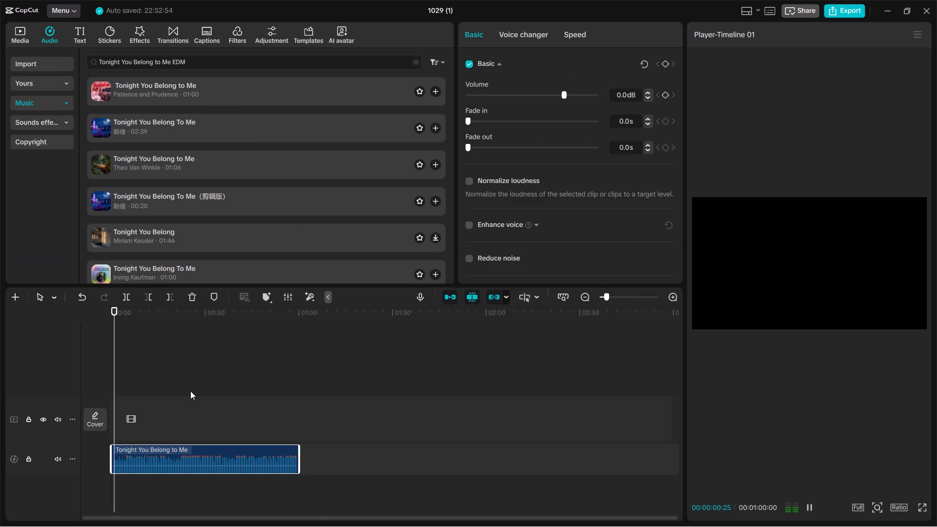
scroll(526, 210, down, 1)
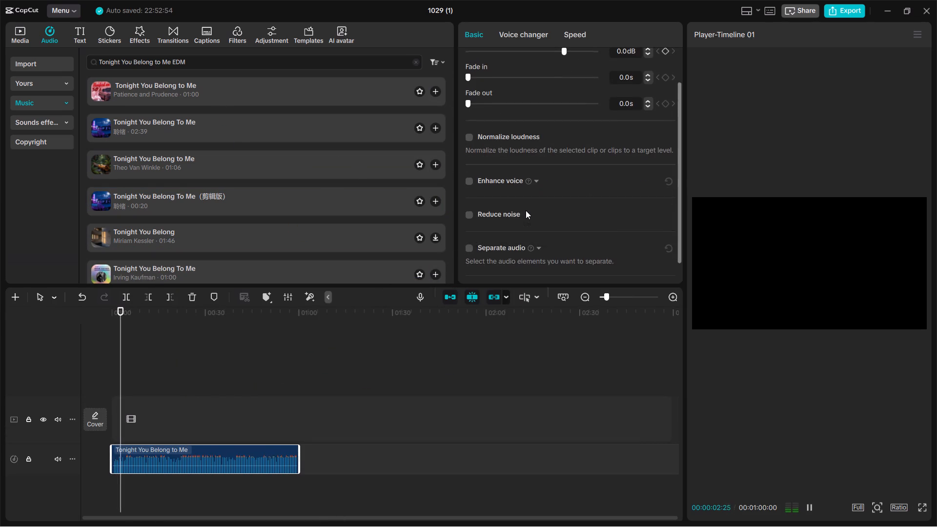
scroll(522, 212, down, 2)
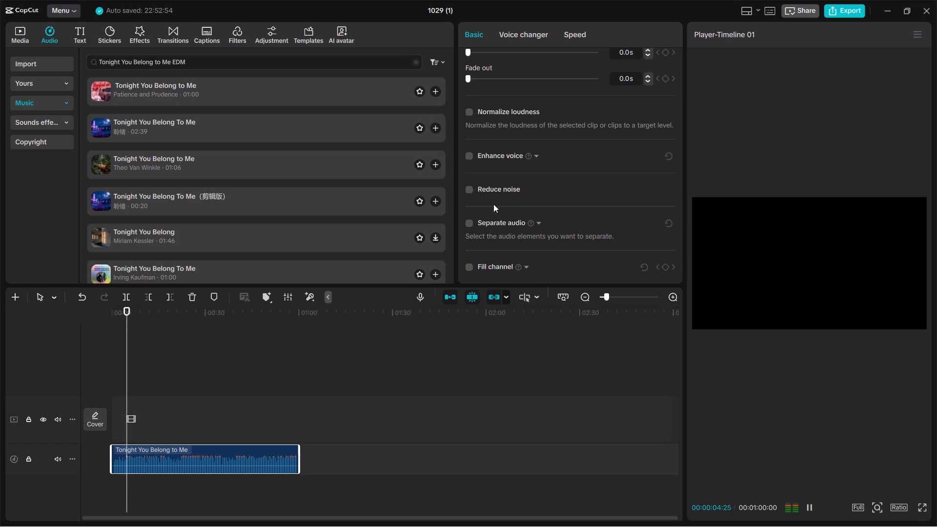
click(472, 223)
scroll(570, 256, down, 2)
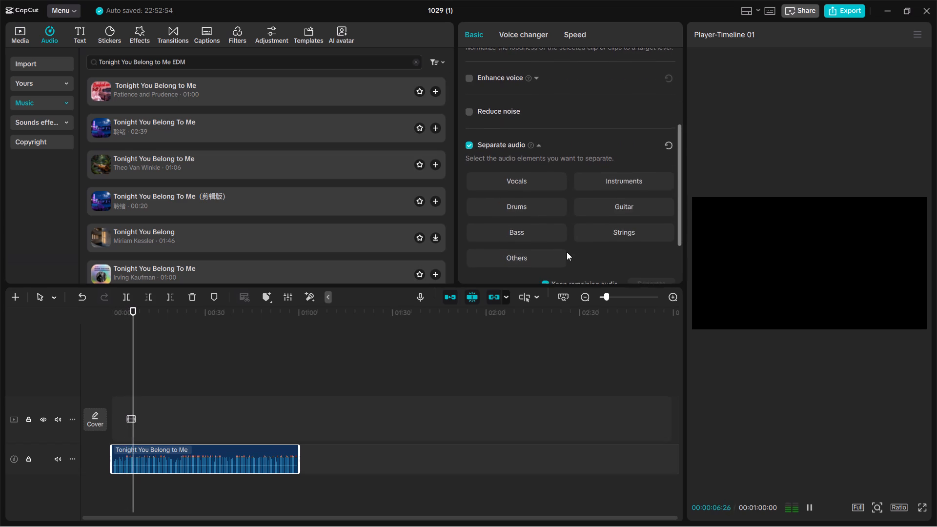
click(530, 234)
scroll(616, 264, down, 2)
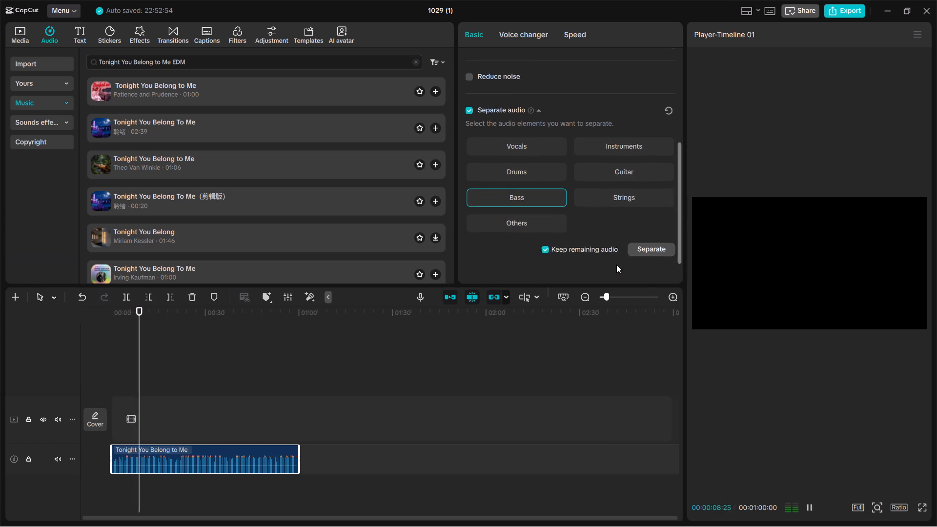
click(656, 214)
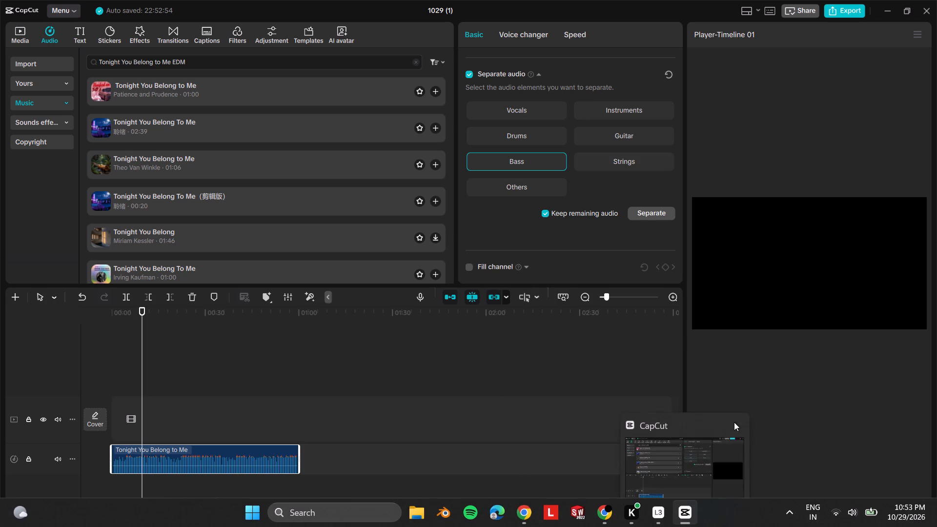
Check the Proton VPN connection status, and return to CapCut.
click(794, 516)
click(795, 451)
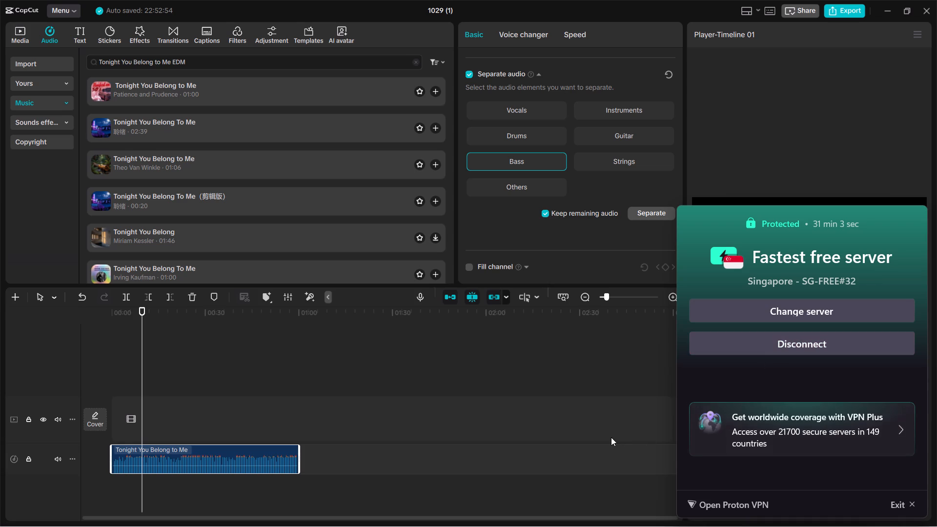
click(610, 437)
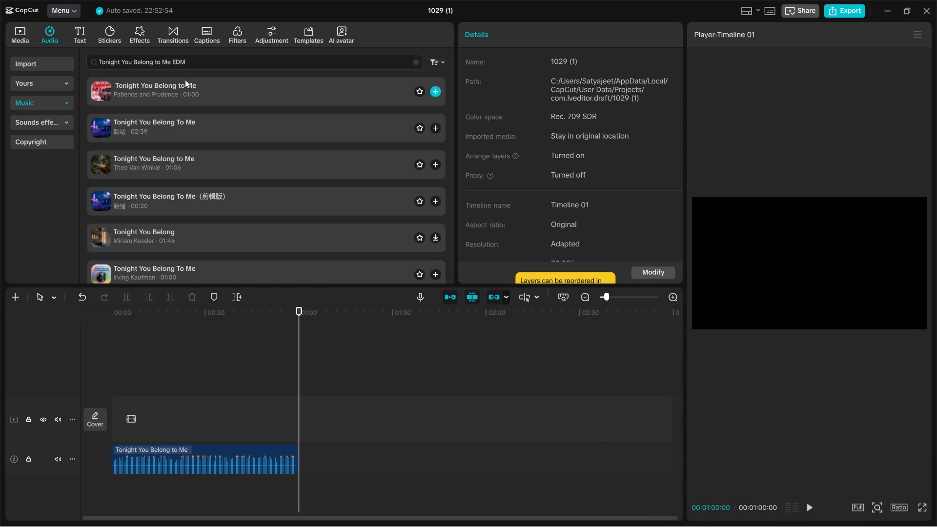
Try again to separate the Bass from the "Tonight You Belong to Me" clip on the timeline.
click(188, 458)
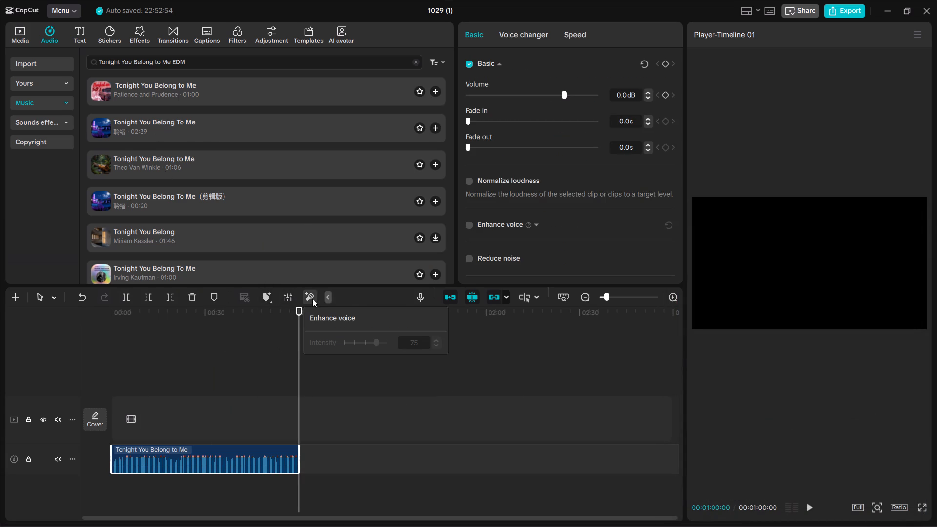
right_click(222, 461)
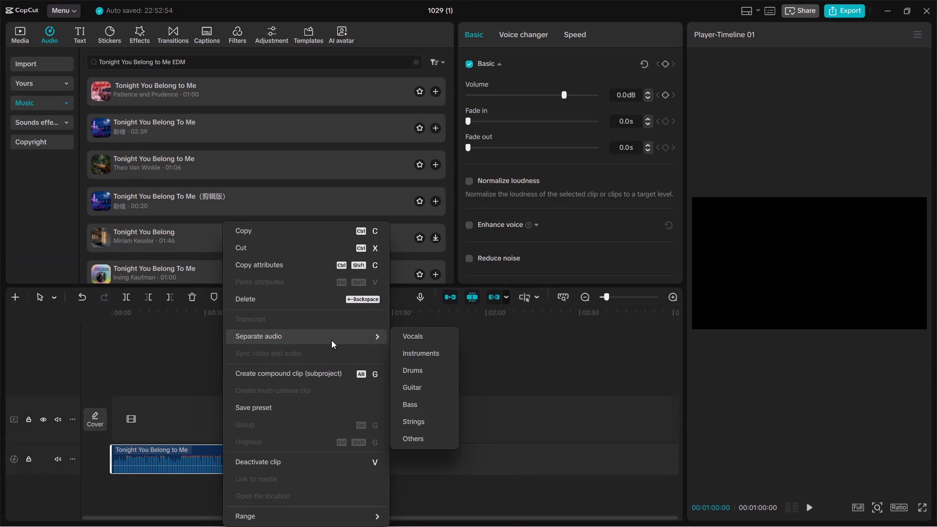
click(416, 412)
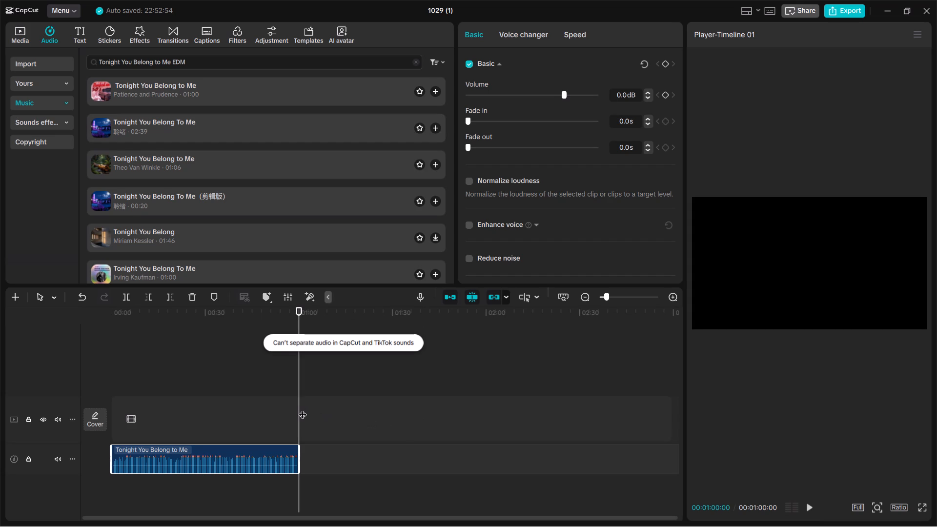
Play the "Tonight You Belong to Me" clip from the start of the timeline.
drag(303, 408, 32, 402)
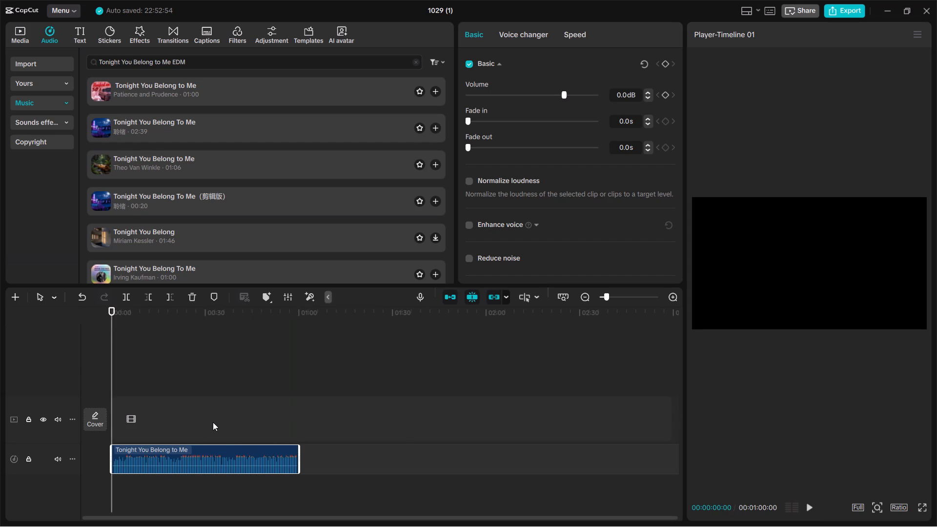
key(space)
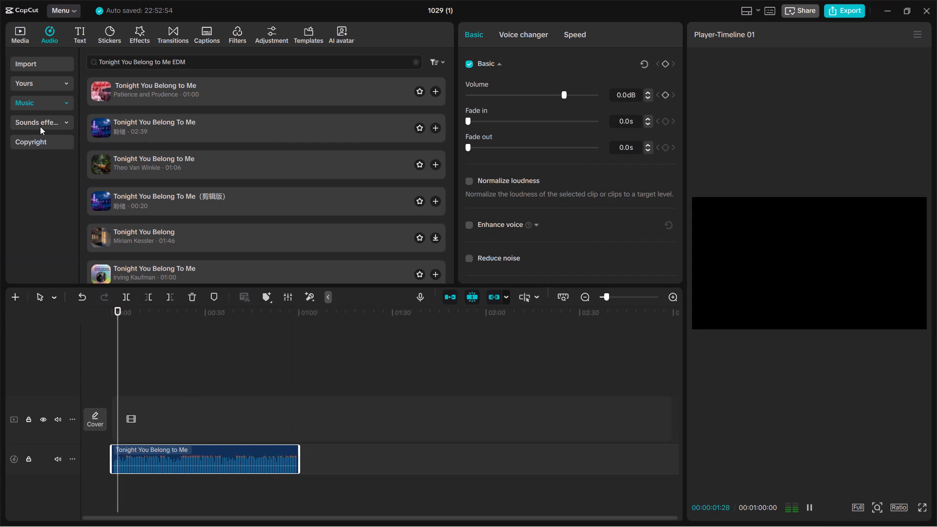
Search the music library for BASE and preview "Basement String Scream" and the "Base" tracks by Nora Bean and Rusty Gate.
triple_click(217, 61)
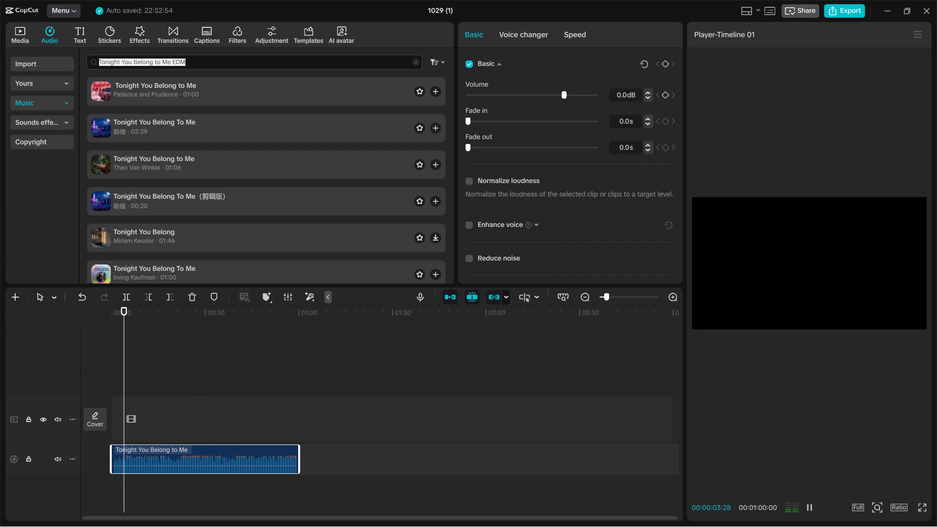
triple_click(217, 61)
click(217, 61)
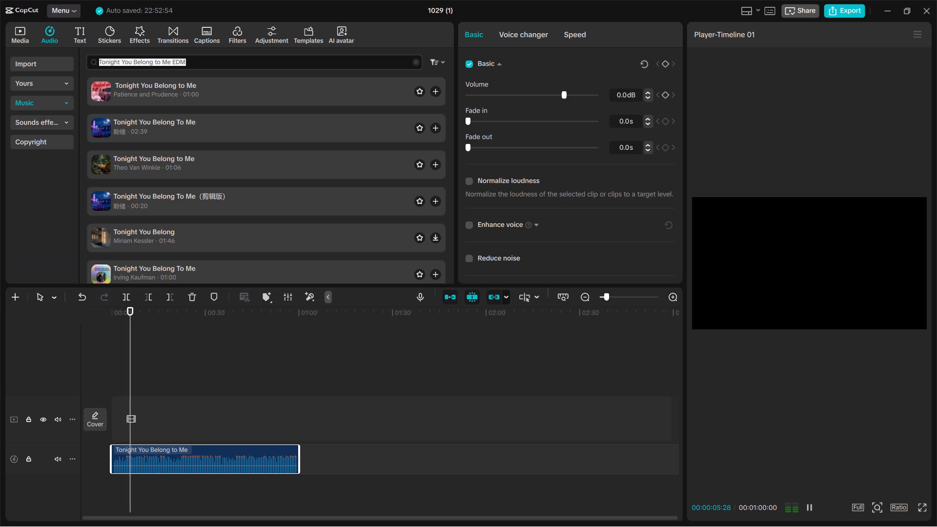
text(BASE)
key(Return)
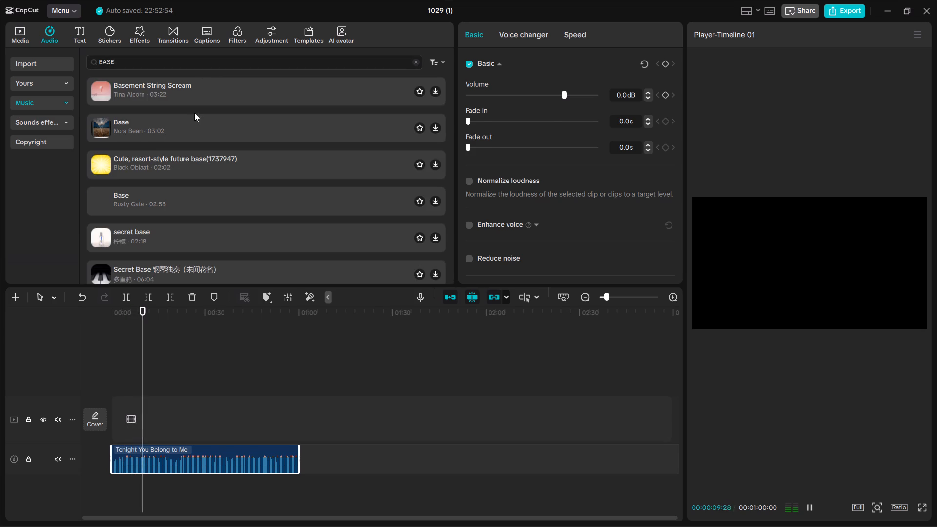
click(195, 102)
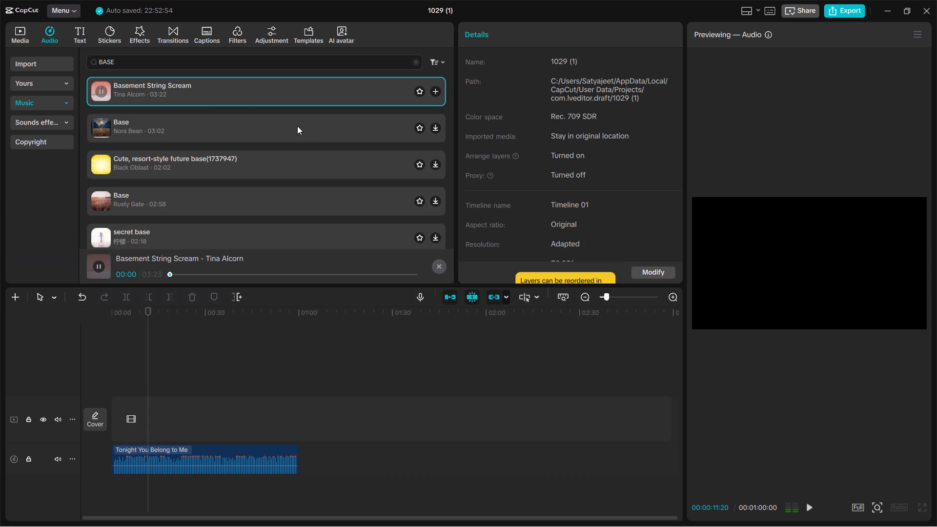
click(234, 270)
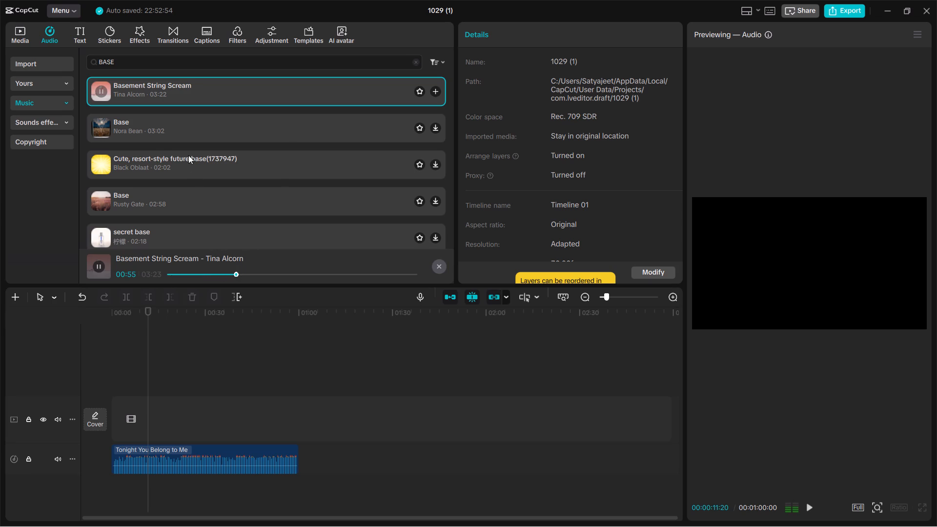
click(188, 131)
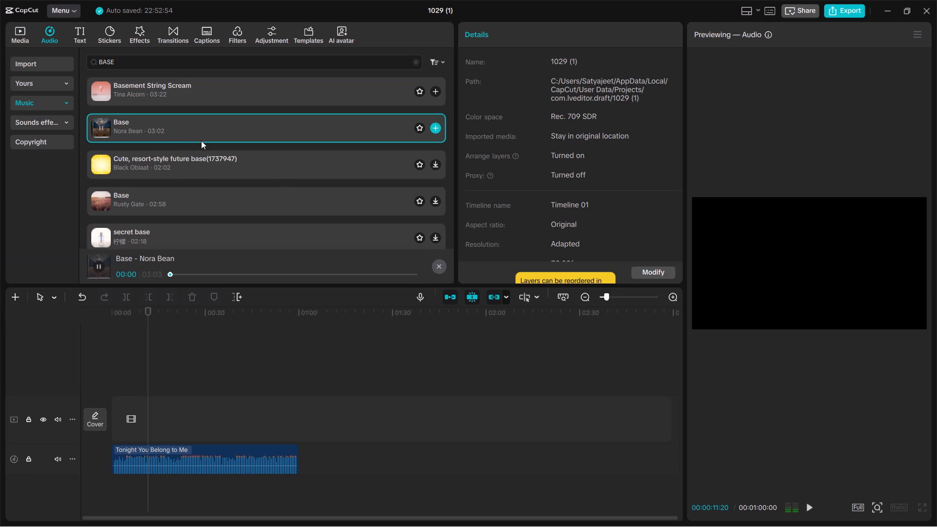
click(203, 200)
scroll(257, 213, down, 1)
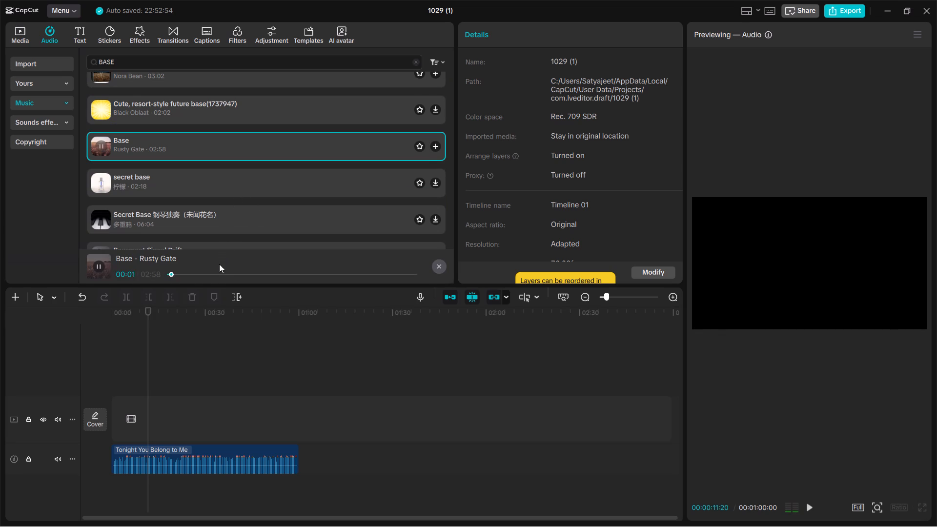
click(216, 271)
Search music for BASE TANCE and add "Japanese style x base trap / hip hop(1278351)" at the timeline start, on a new track below the song.
click(166, 71)
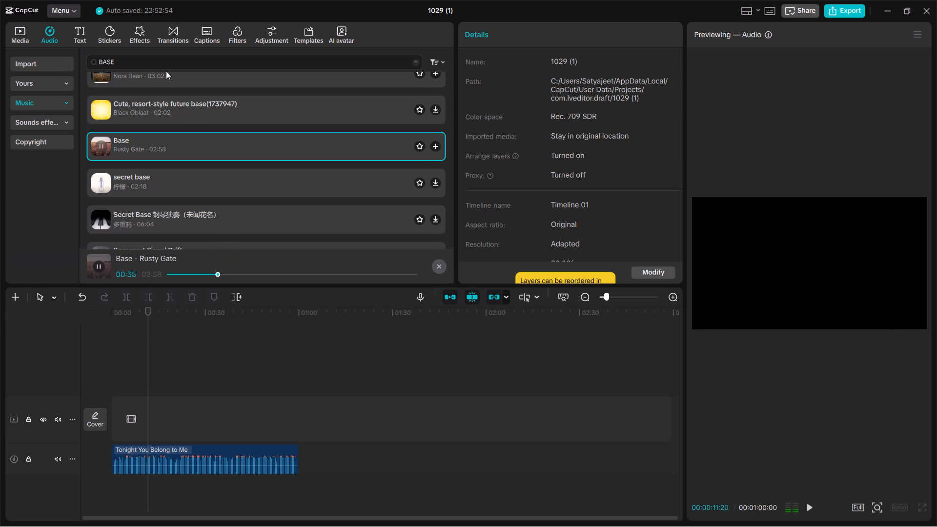
double_click(162, 64)
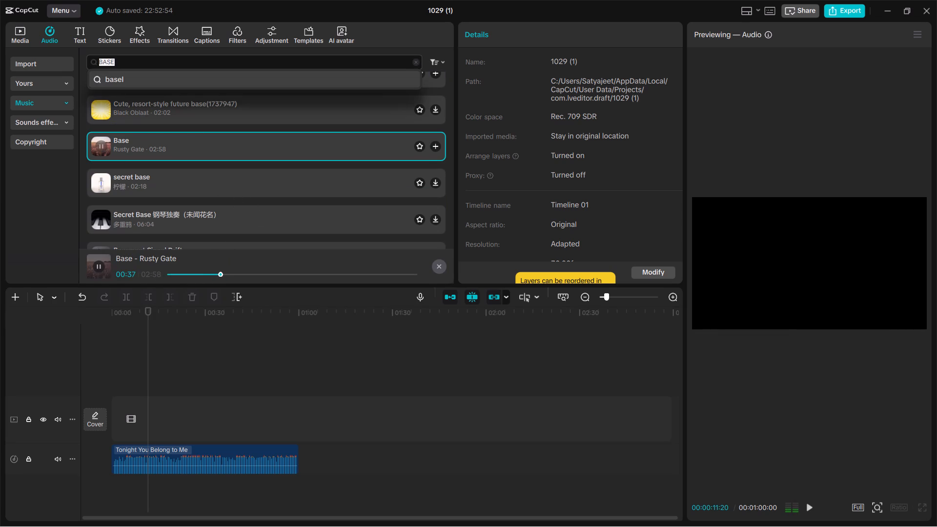
click(151, 64)
key(space)
text(TANCE)
key(Return)
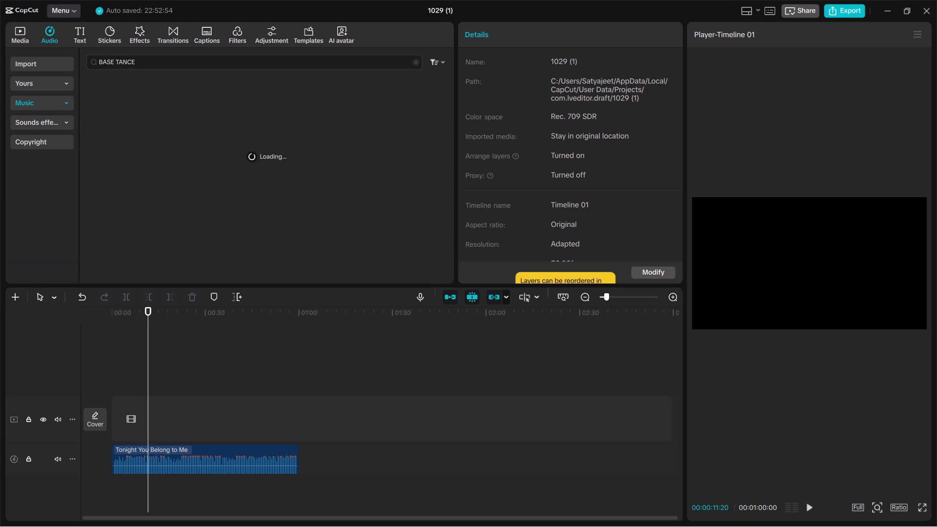
click(196, 96)
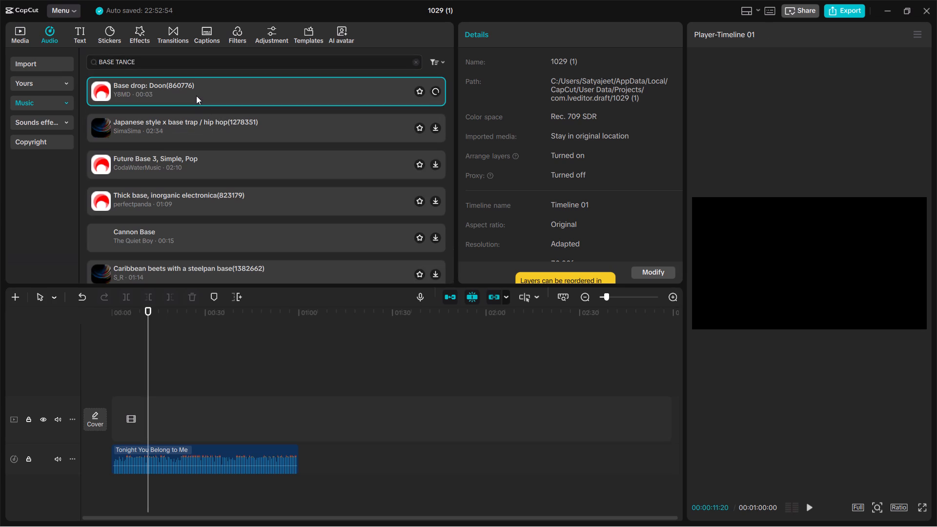
click(238, 134)
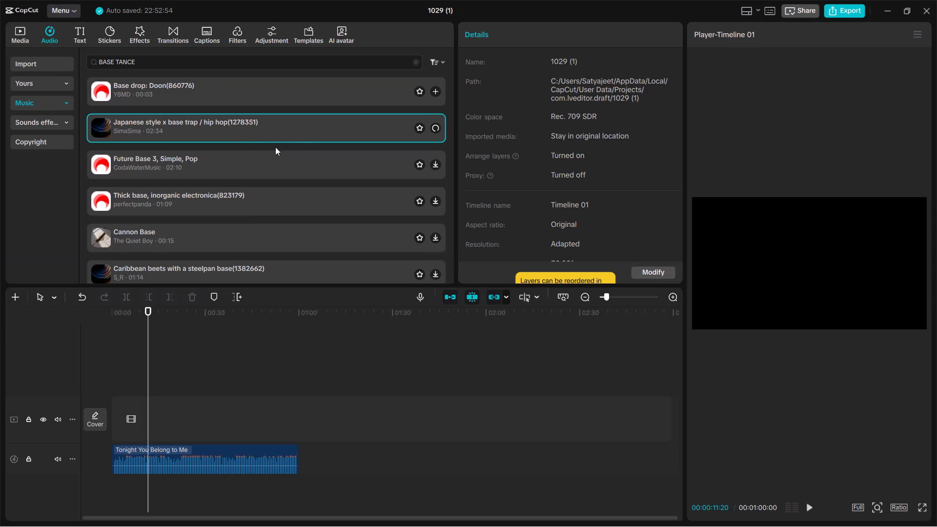
click(210, 278)
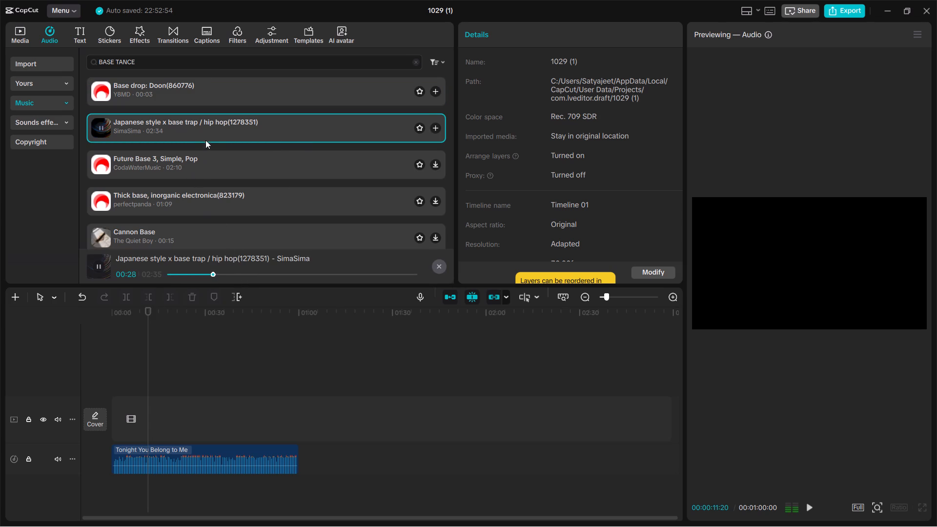
drag(210, 128, 134, 489)
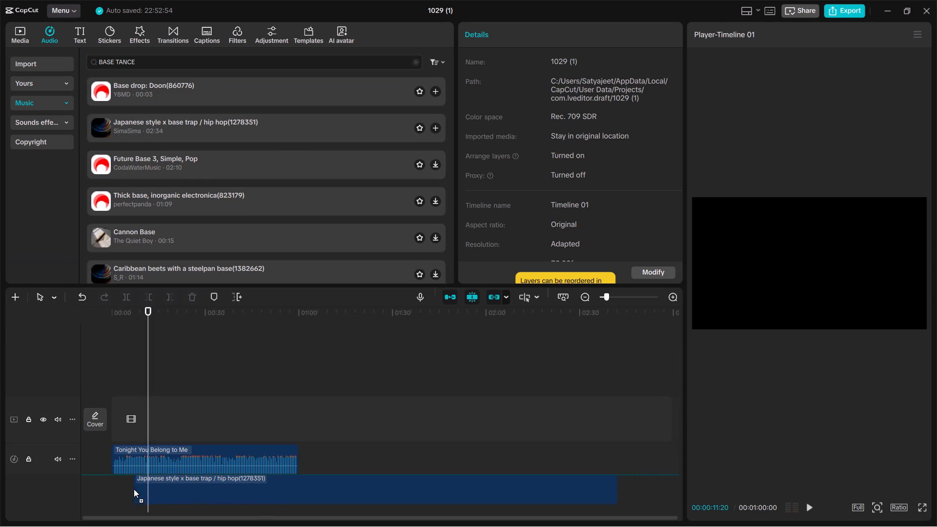
drag(134, 489, 112, 489)
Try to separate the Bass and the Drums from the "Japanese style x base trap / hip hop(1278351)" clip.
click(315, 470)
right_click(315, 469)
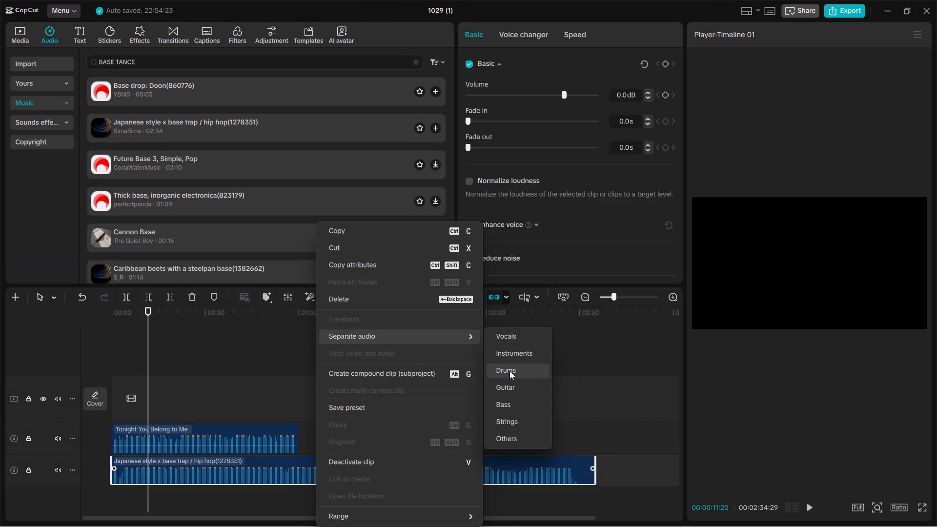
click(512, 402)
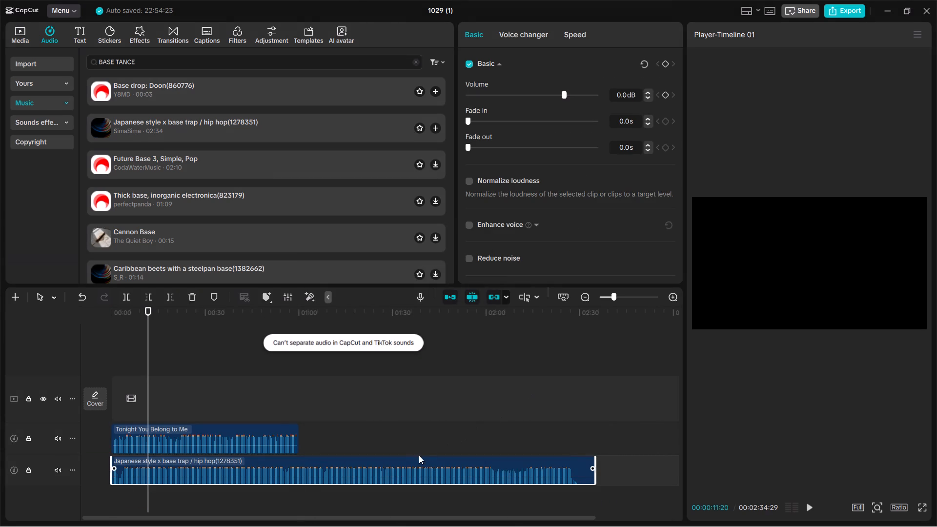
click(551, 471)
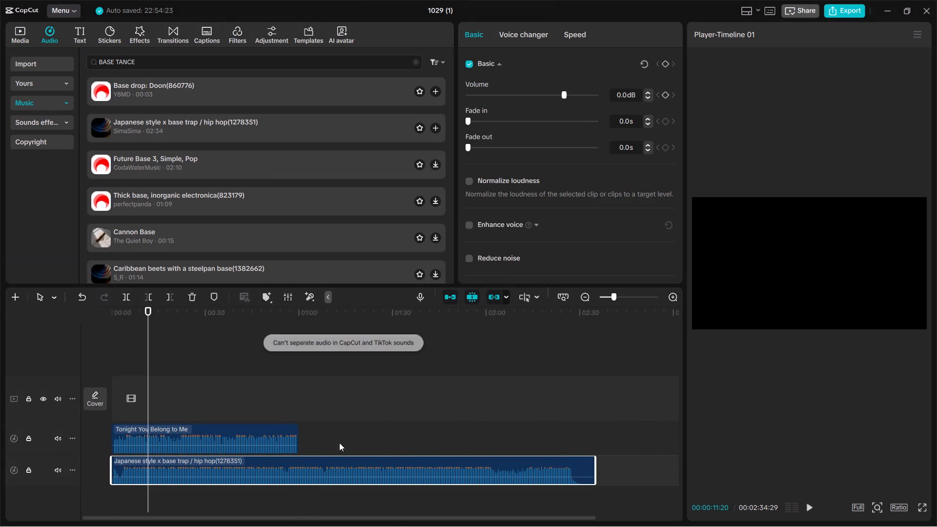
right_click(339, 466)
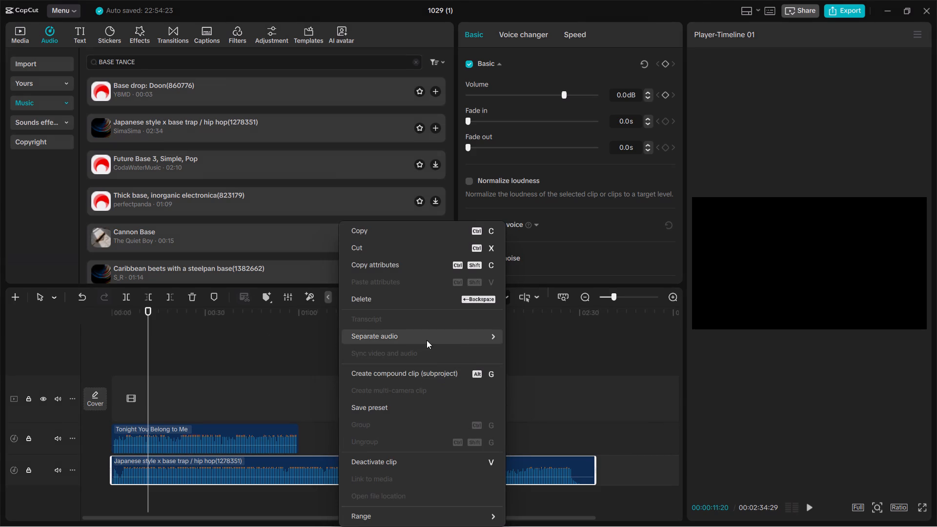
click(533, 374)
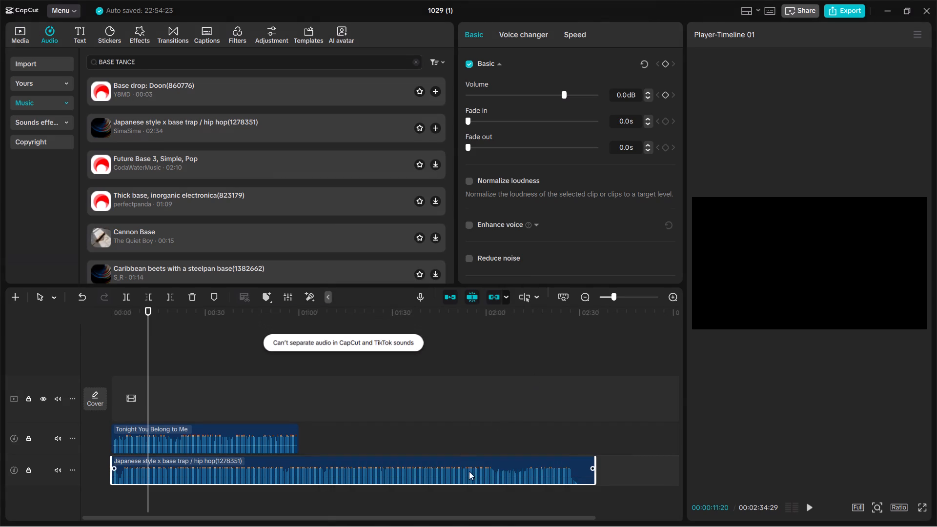
Play both audio tracks together from the start of the timeline.
key(space)
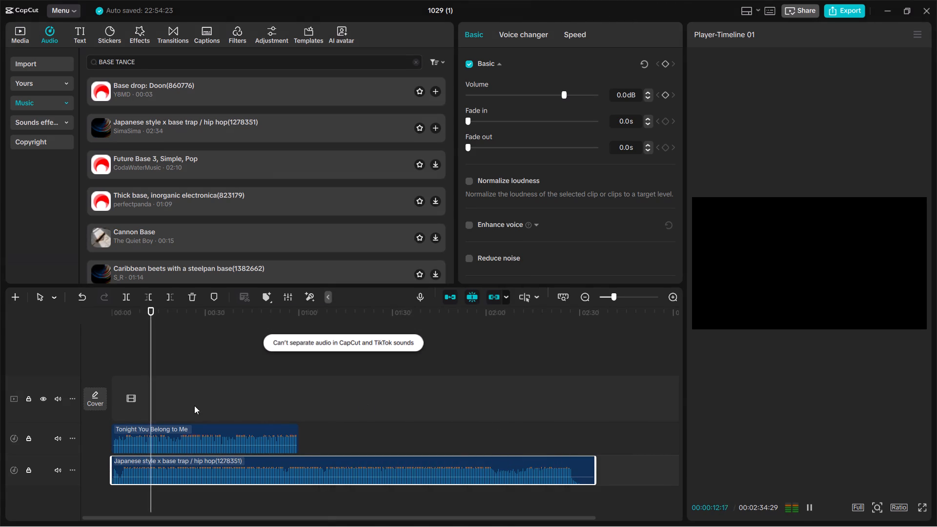
drag(159, 400, 107, 405)
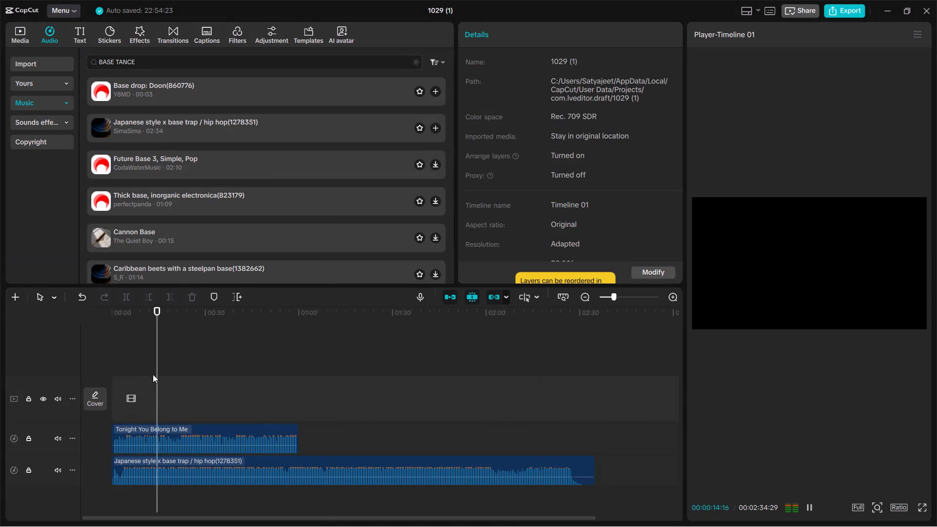
click(153, 374)
drag(153, 369, 96, 383)
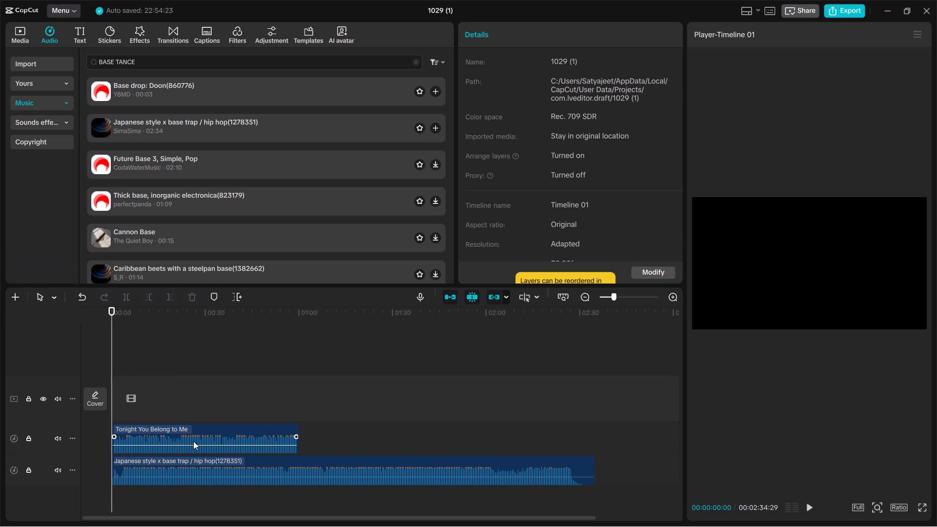
key(space)
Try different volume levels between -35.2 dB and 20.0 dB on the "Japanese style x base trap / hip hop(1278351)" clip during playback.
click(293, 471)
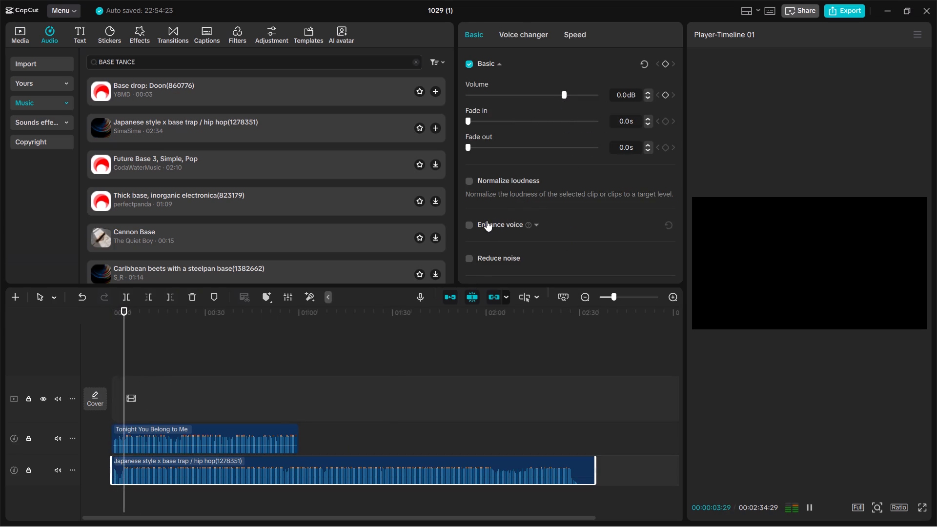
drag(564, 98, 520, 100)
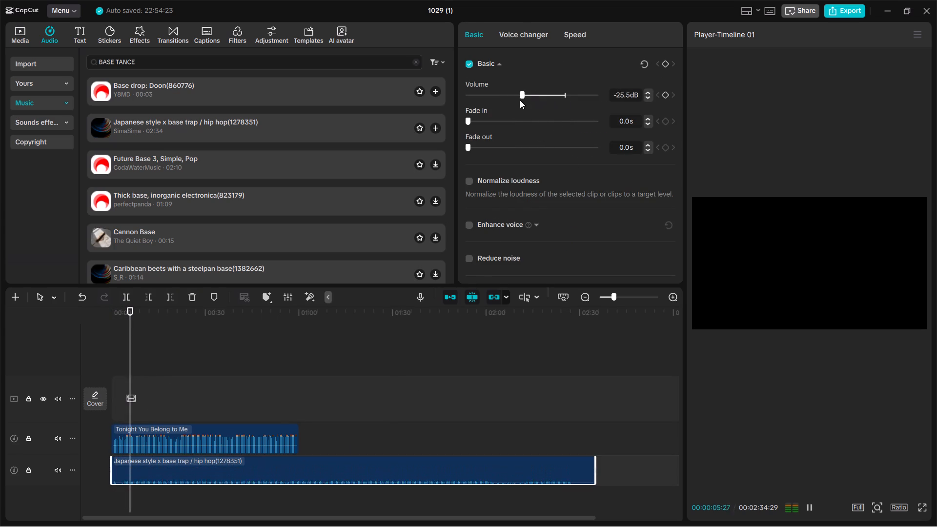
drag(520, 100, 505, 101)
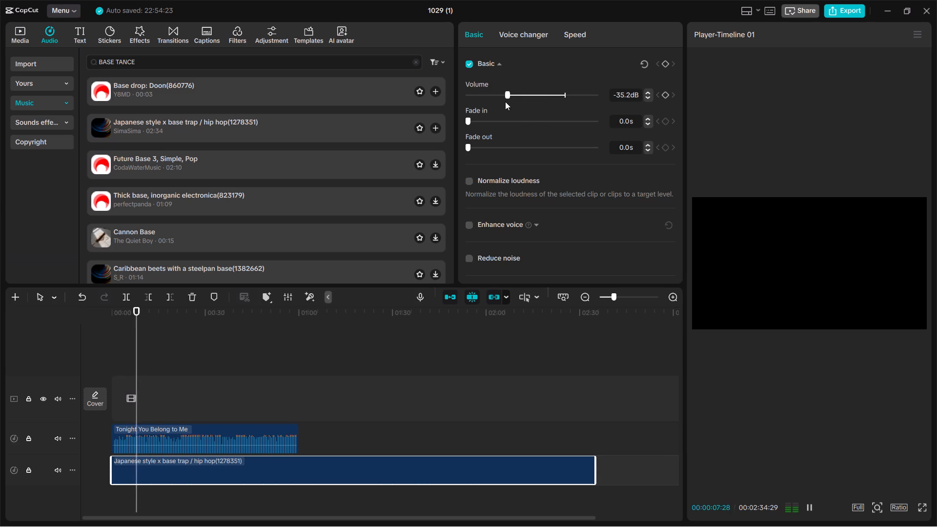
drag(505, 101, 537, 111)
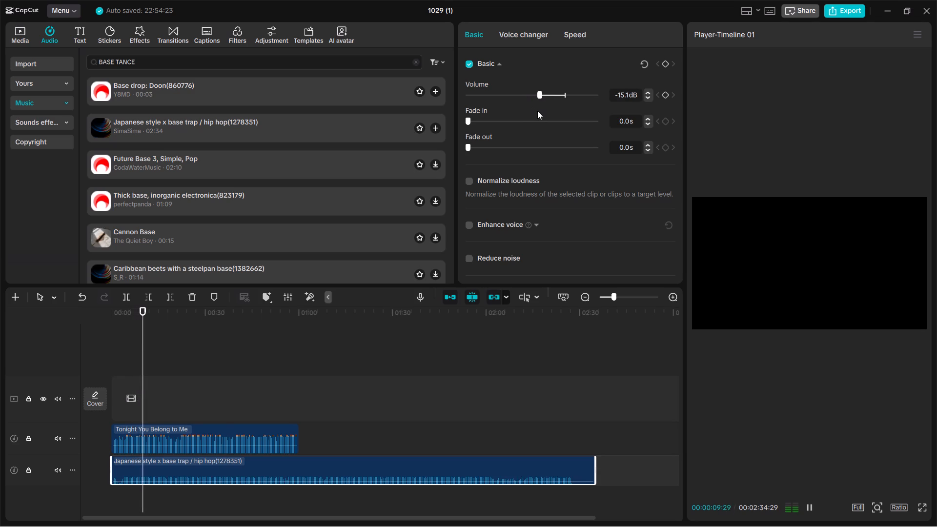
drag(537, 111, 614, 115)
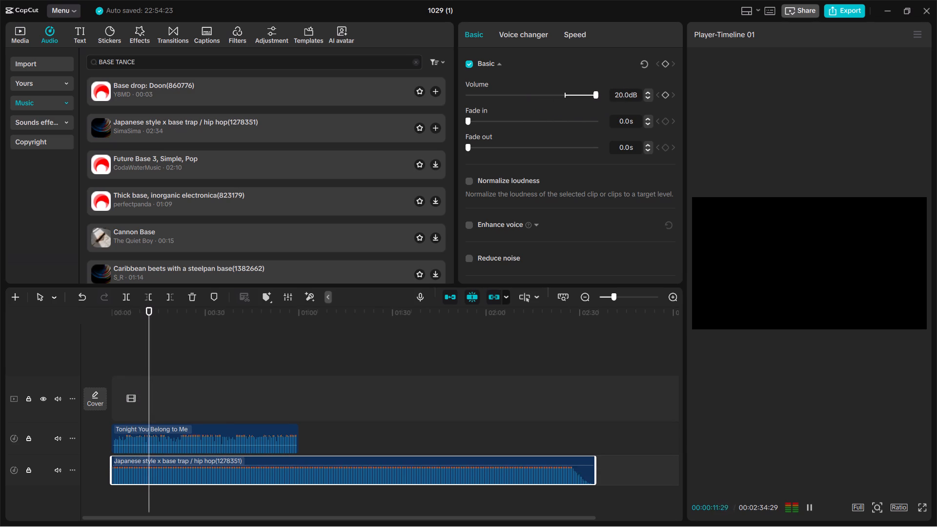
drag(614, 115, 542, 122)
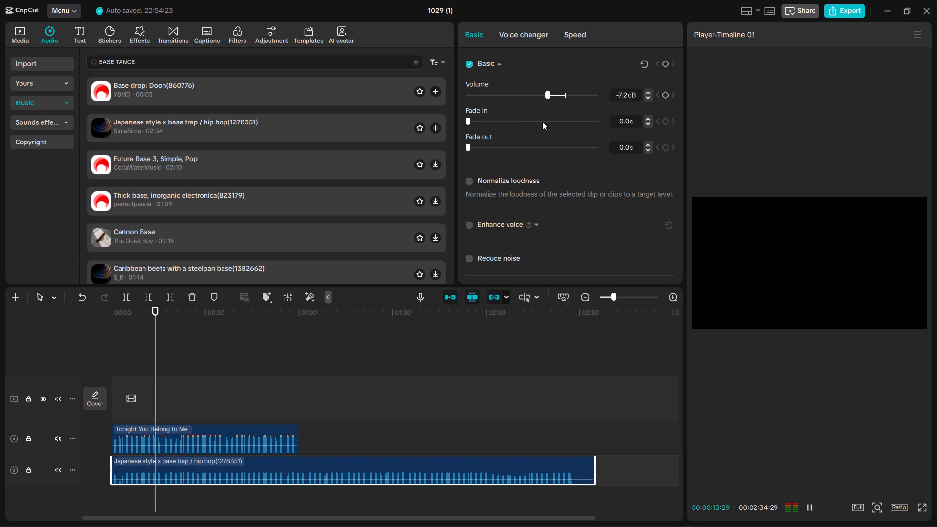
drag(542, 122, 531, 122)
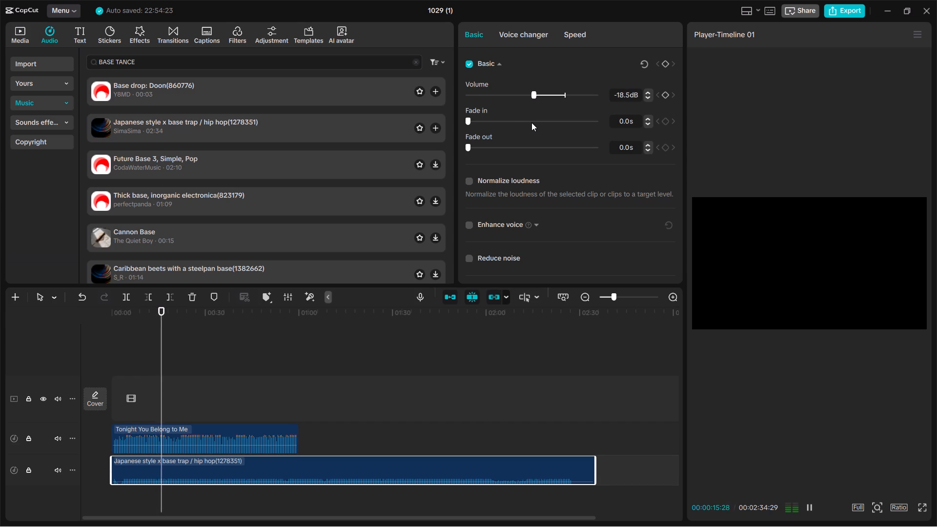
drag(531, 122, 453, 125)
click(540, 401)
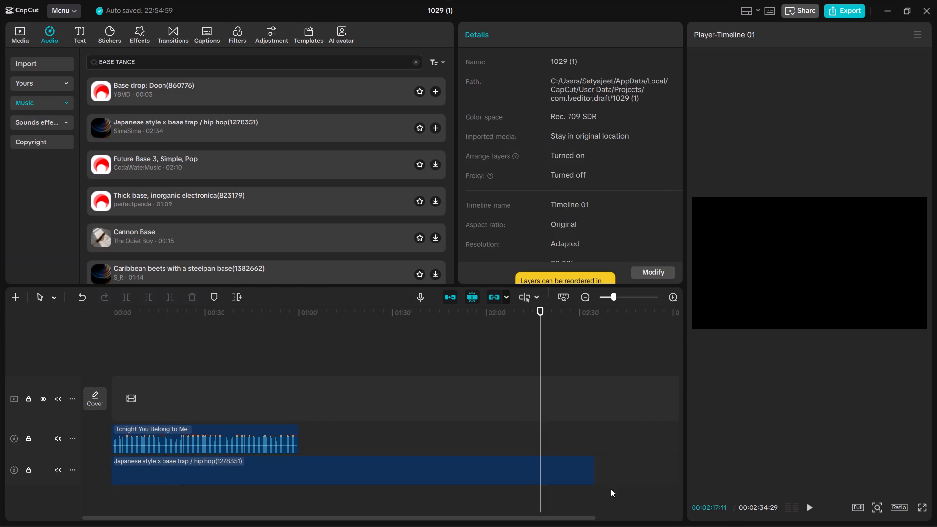
Delete the "Japanese style x base trap / hip hop(1278351)" clip from the timeline and return the playhead to the start.
drag(611, 488, 542, 451)
key(Delete)
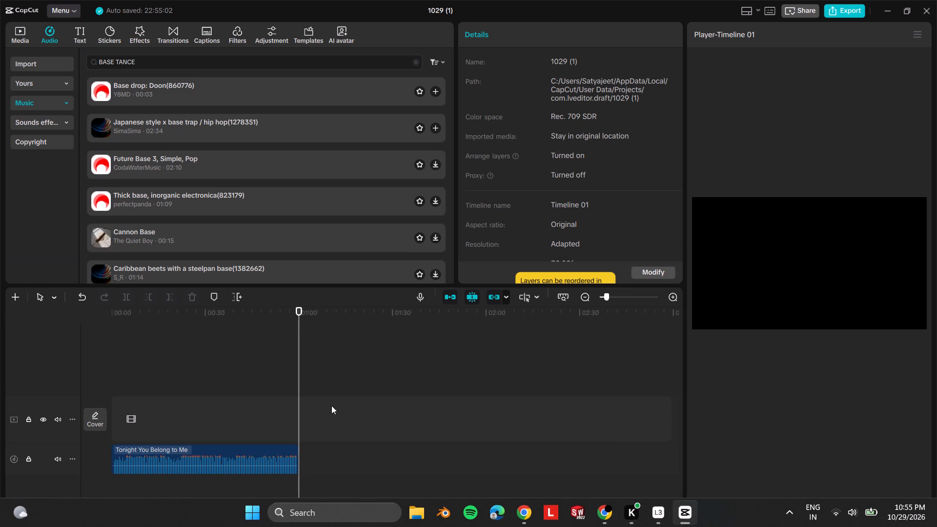
click(294, 382)
drag(296, 379, 42, 351)
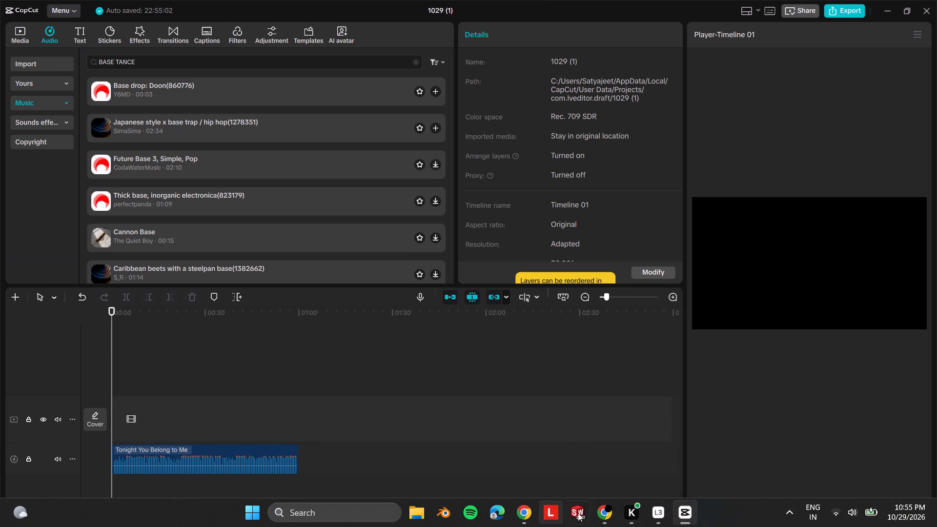
Switch to Chrome and watch the first reel listed under the "Tonight You Belong to Me" audio, then close it.
click(609, 512)
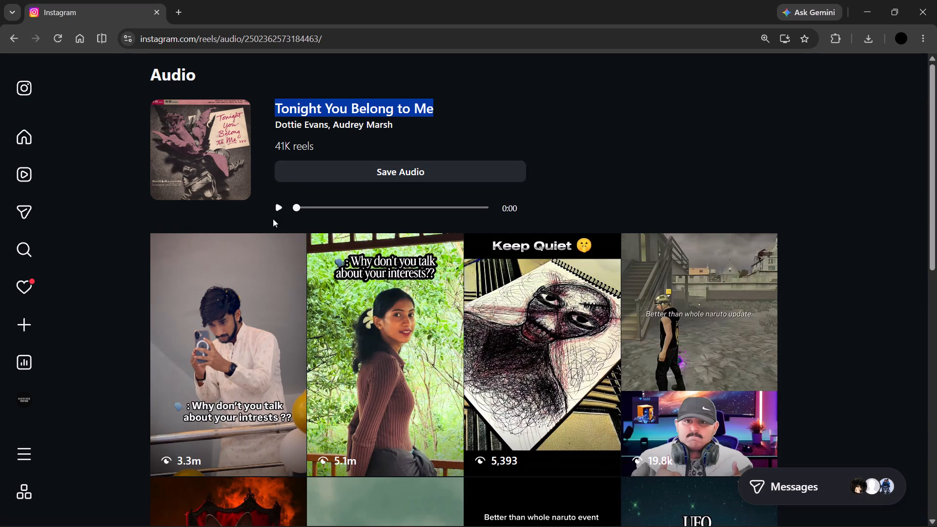
click(245, 338)
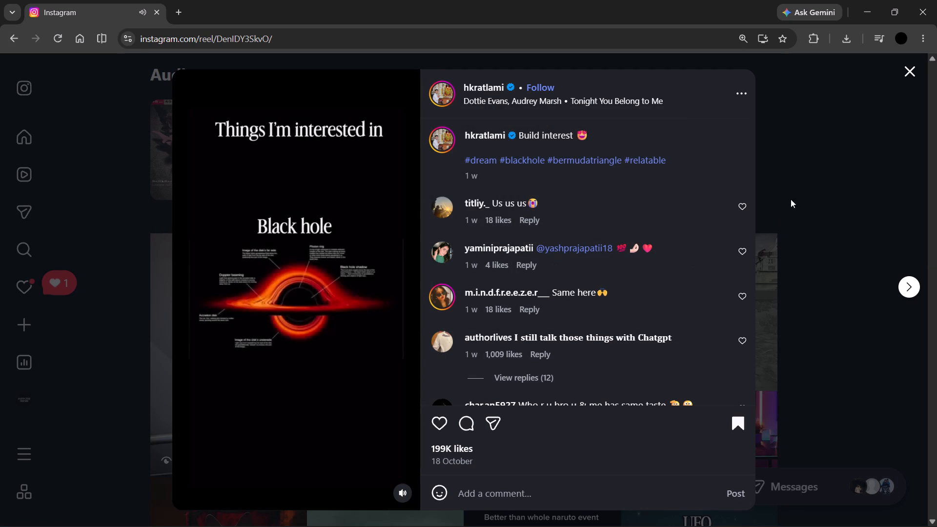
click(364, 386)
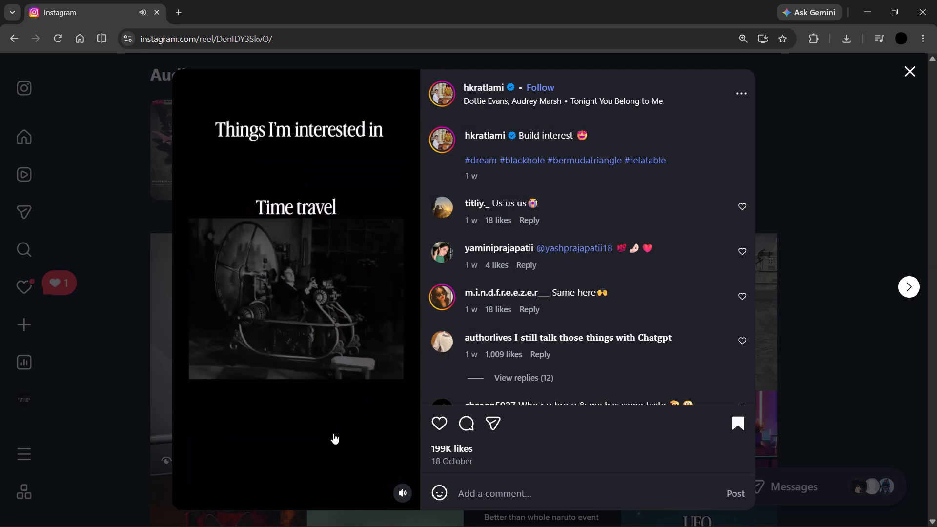
click(333, 416)
click(905, 76)
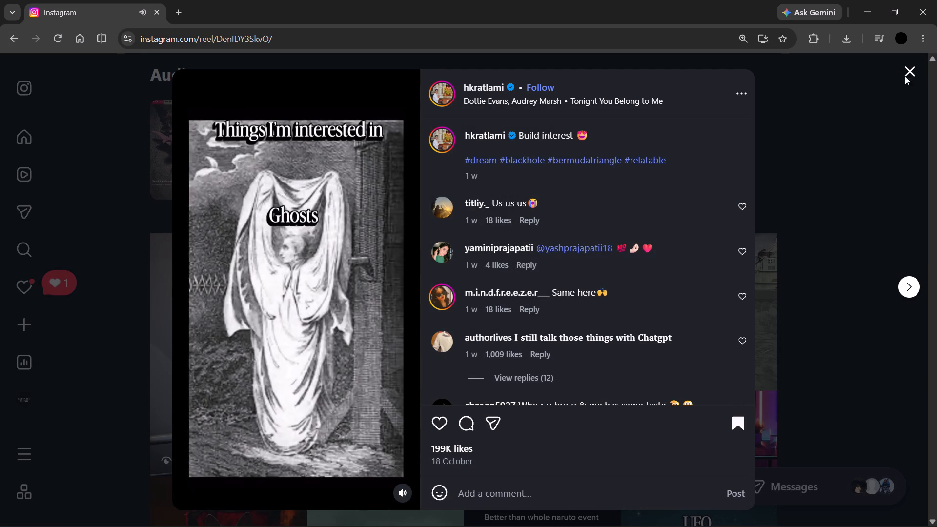
Reopen the first reel, pause it on its opening caption, and copy the two-line caption with PowerToys text extraction.
click(233, 432)
click(339, 395)
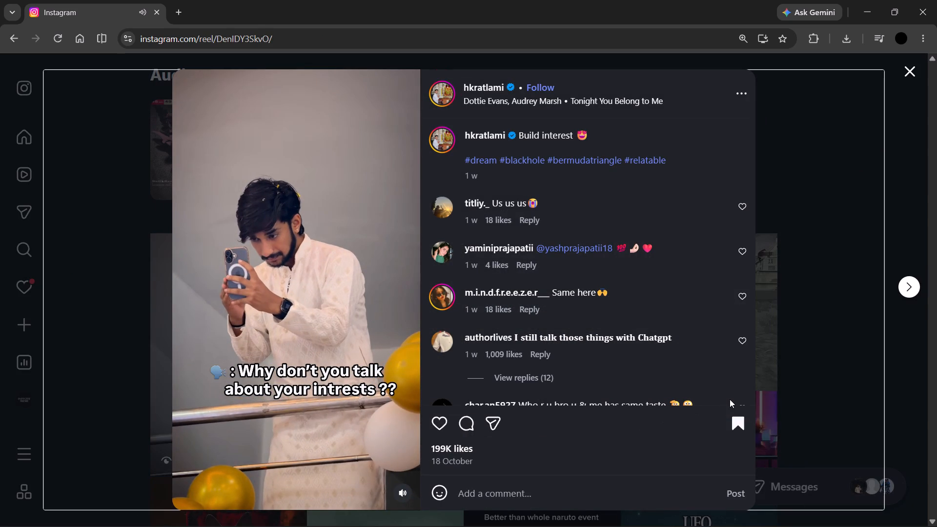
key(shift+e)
drag(203, 346, 209, 365)
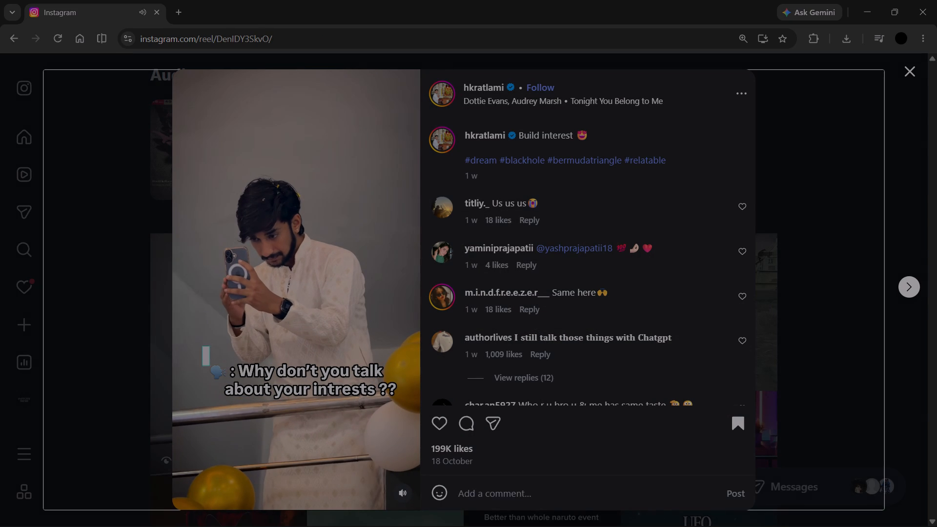
drag(209, 365, 403, 418)
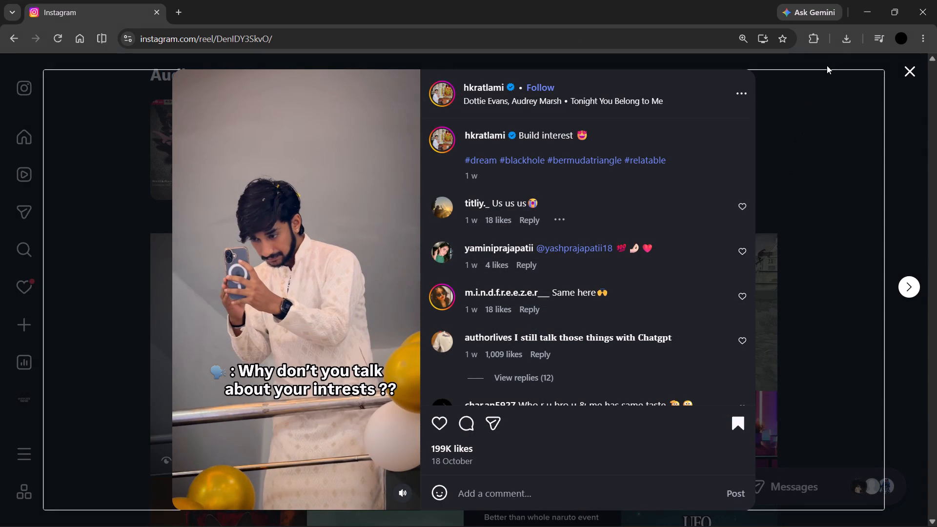
Back in CapCut, add a default text clip at the timeline start and replace its wording with the copied caption about interests.
click(861, 12)
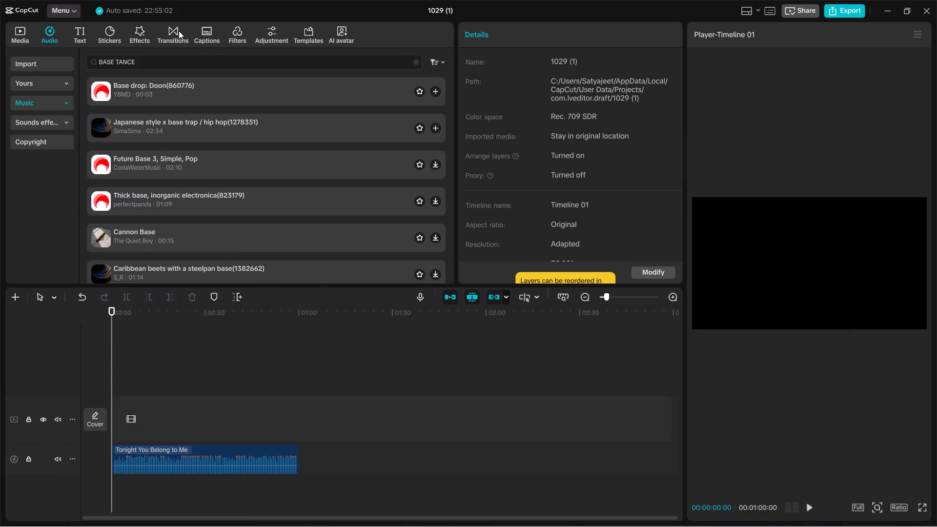
click(85, 33)
drag(104, 77, 115, 378)
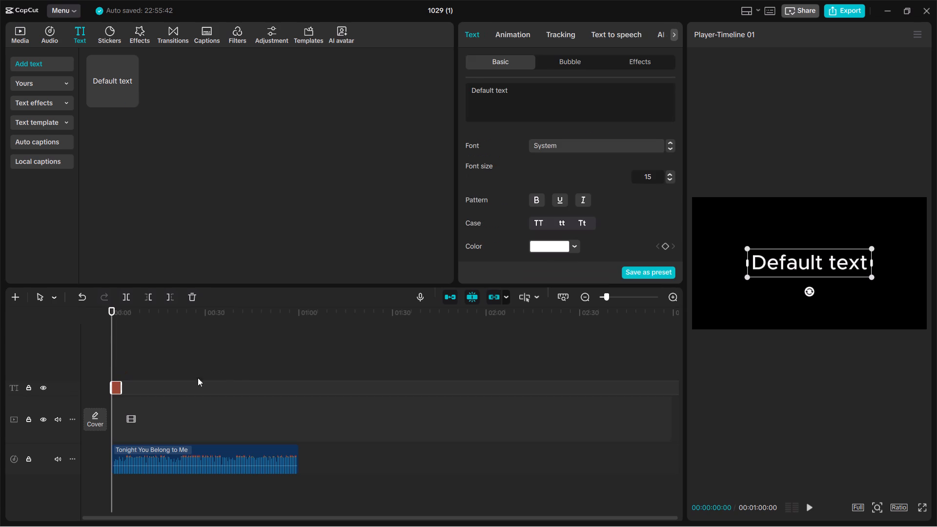
ctrl+double_click(542, 97)
key(ctrl+a)
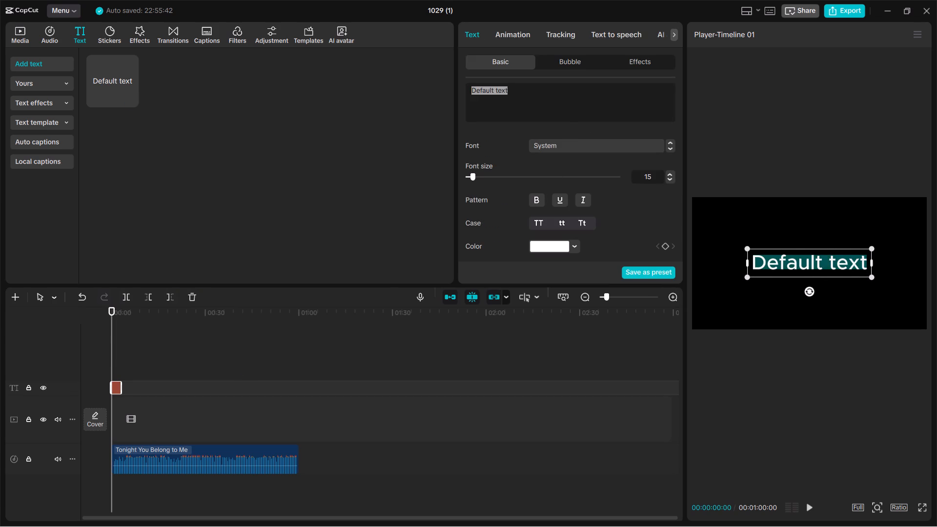
key(ctrl+v)
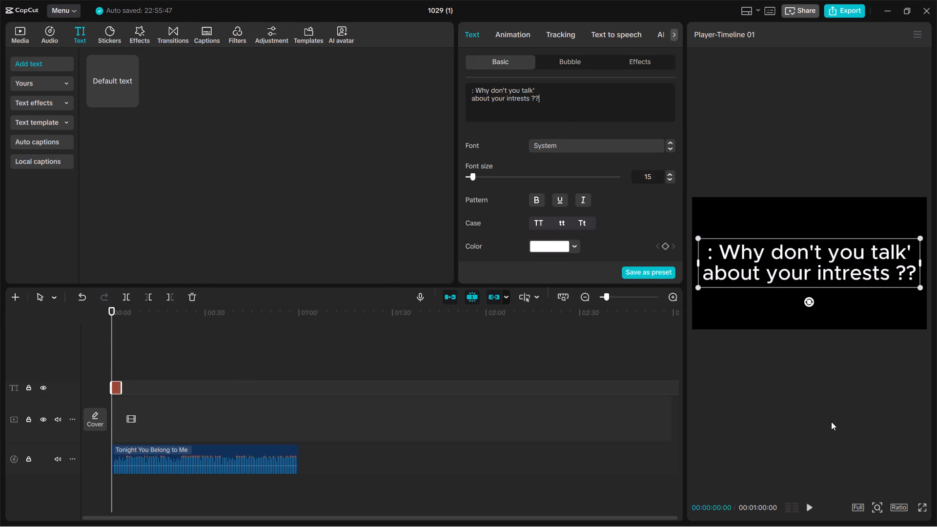
Open the aspect ratio options for the project's preview.
click(902, 512)
click(901, 508)
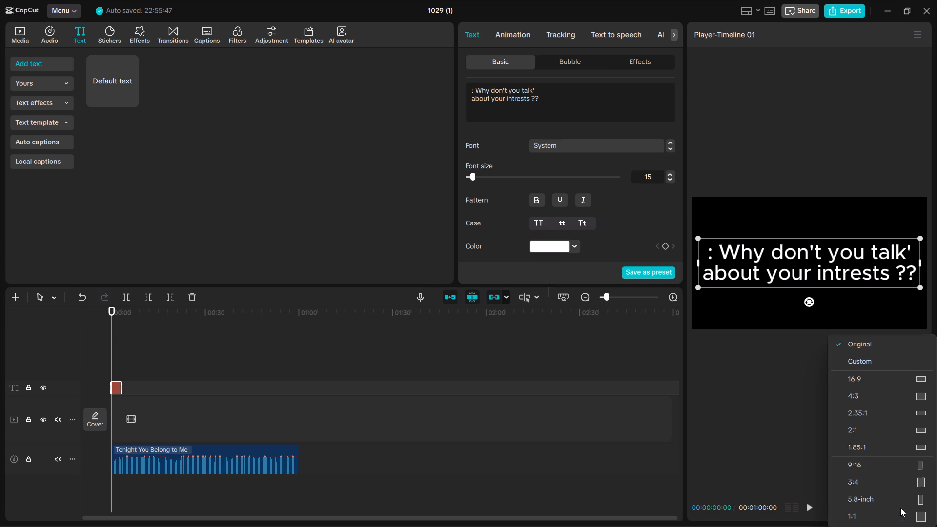
Set the project's aspect ratio to 5.8-inch.
click(908, 494)
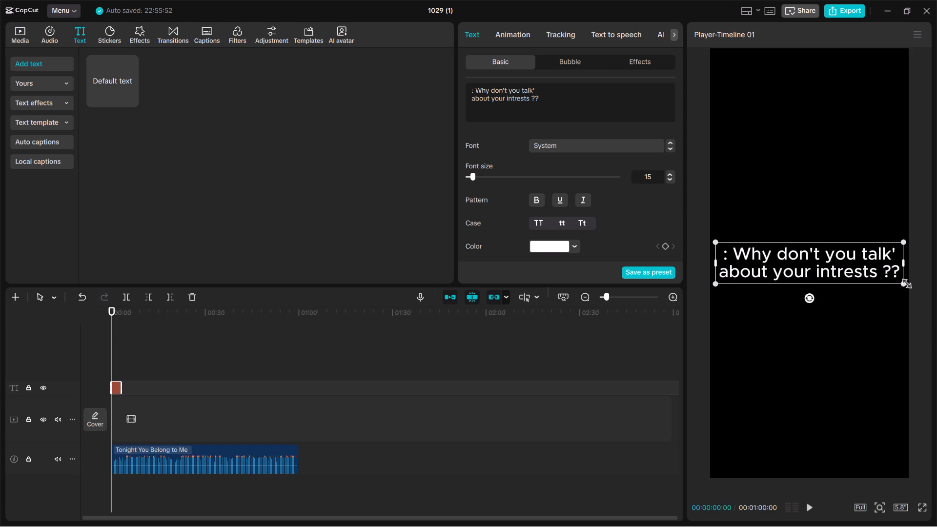
Scale the text in the preview down to about two thirds of the frame's width.
drag(900, 282, 856, 264)
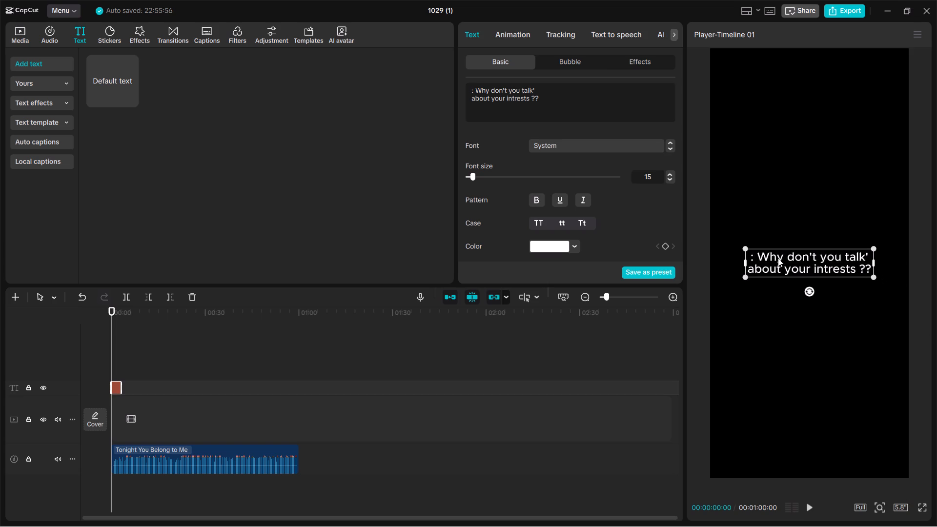
Delete the colon in front of "Why don't you talk'" in the text.
double_click(758, 257)
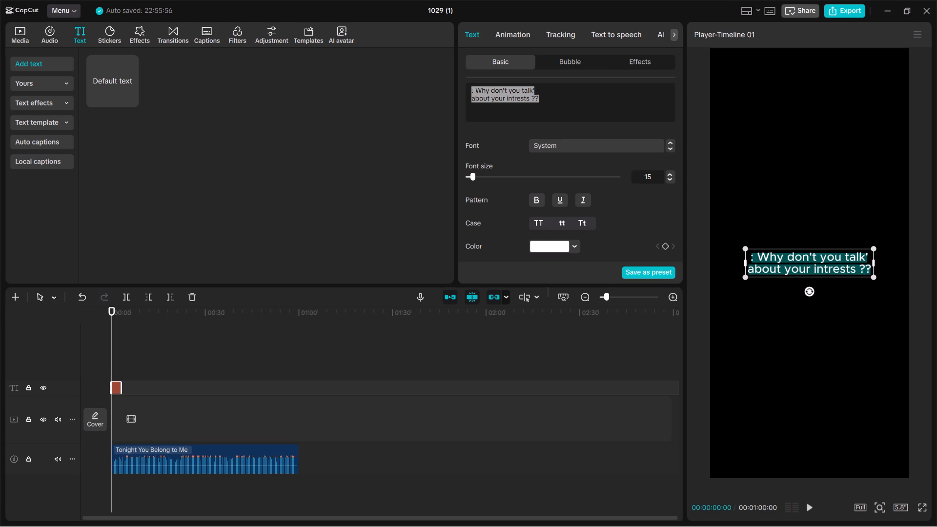
click(754, 256)
drag(754, 257, 740, 258)
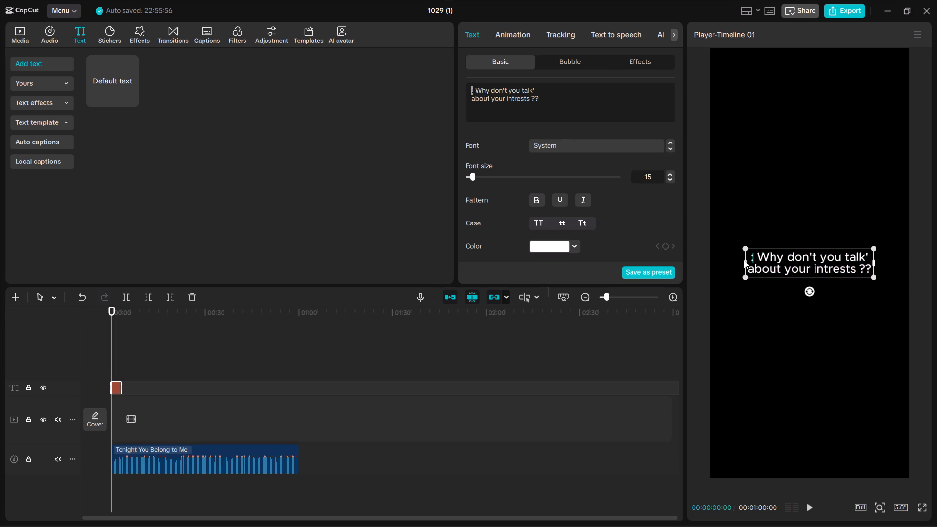
key(BackSpace)
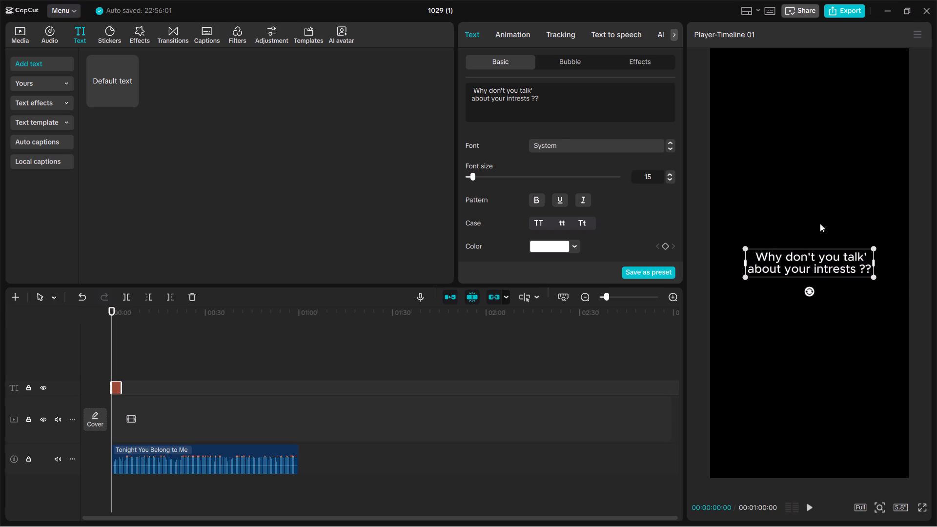
Make the text bold and capitalize the first letter of each word.
click(534, 199)
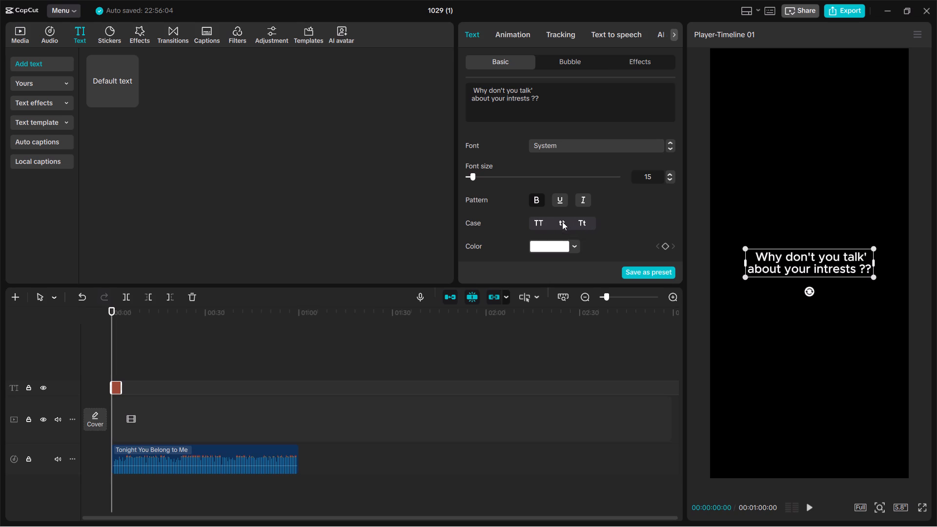
click(579, 222)
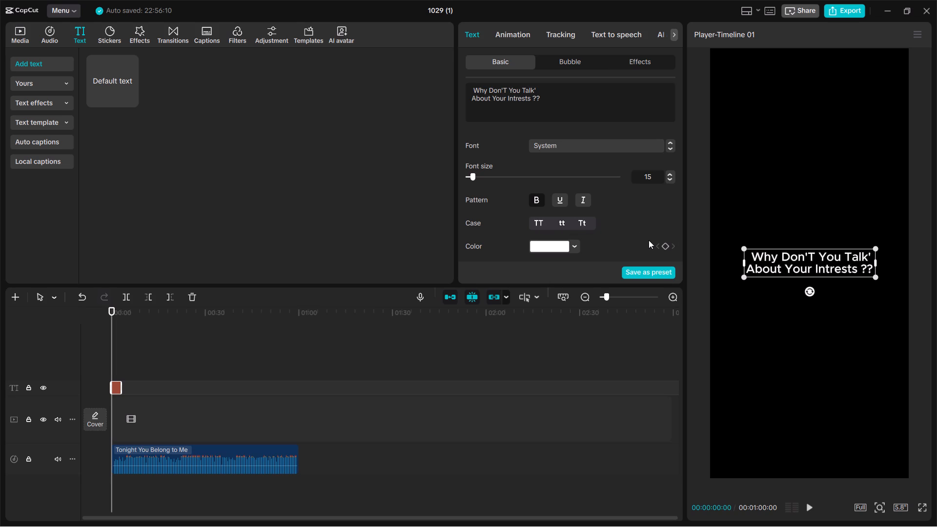
Search the fonts for I PHONE and apply CaslonPro to the text.
click(561, 151)
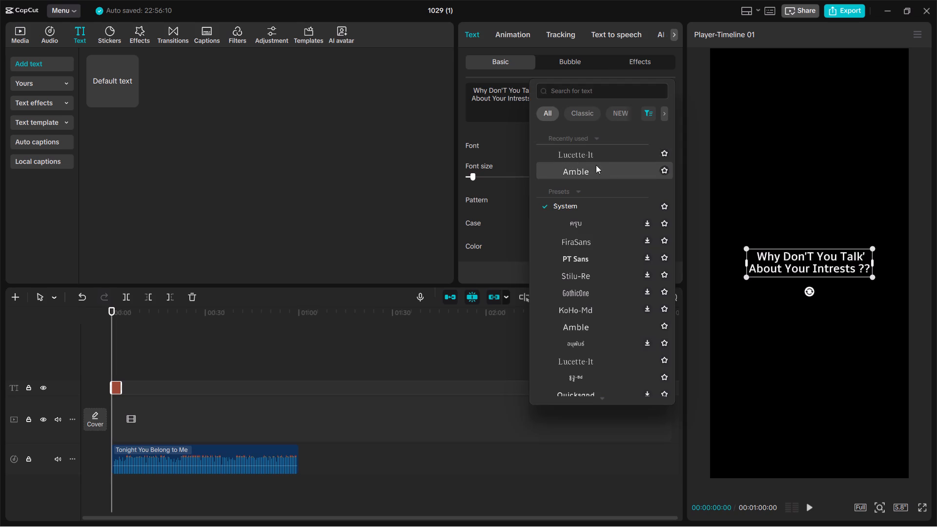
click(575, 98)
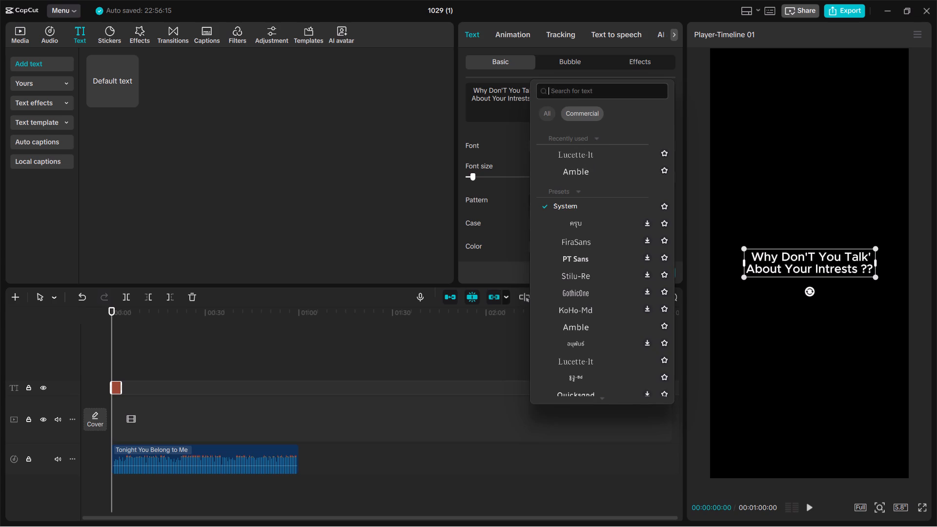
text(I)
key(space)
text(PHONE)
key(Return)
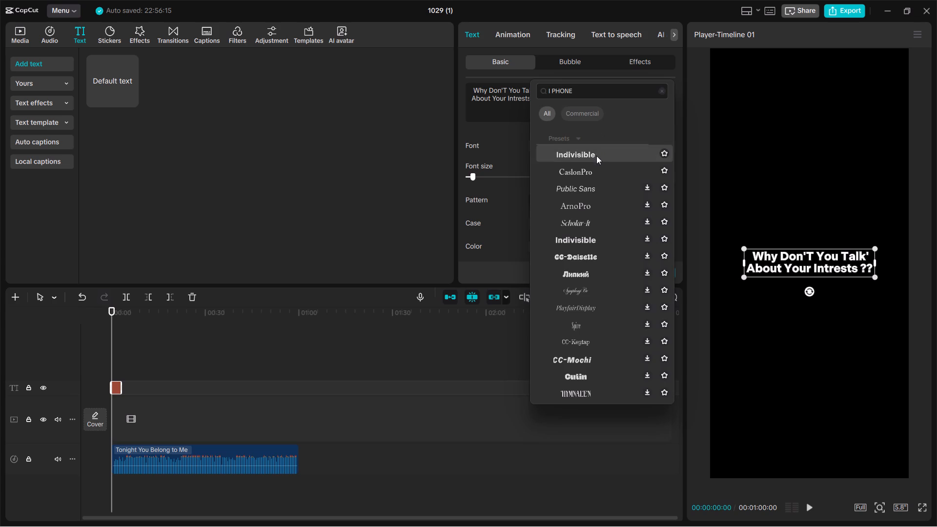
click(591, 170)
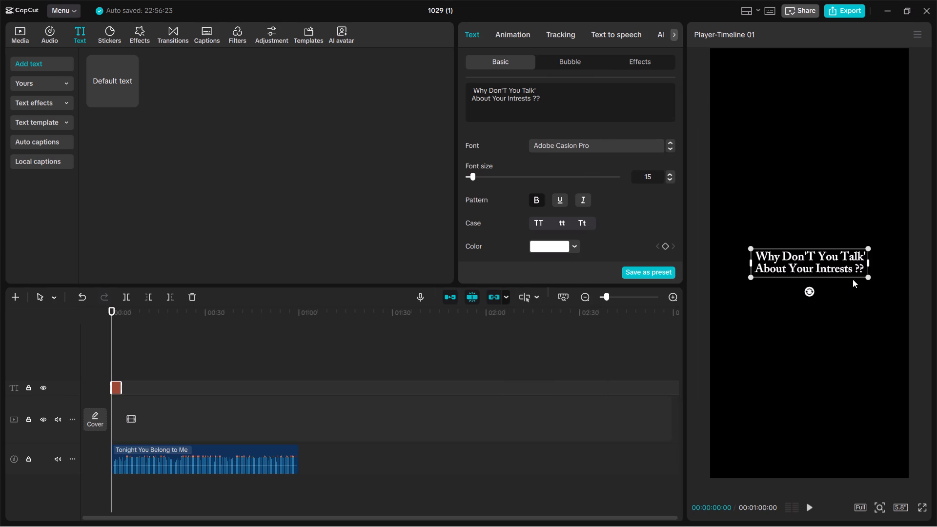
Set the text's character spacing to 2.
scroll(599, 217, down, 2)
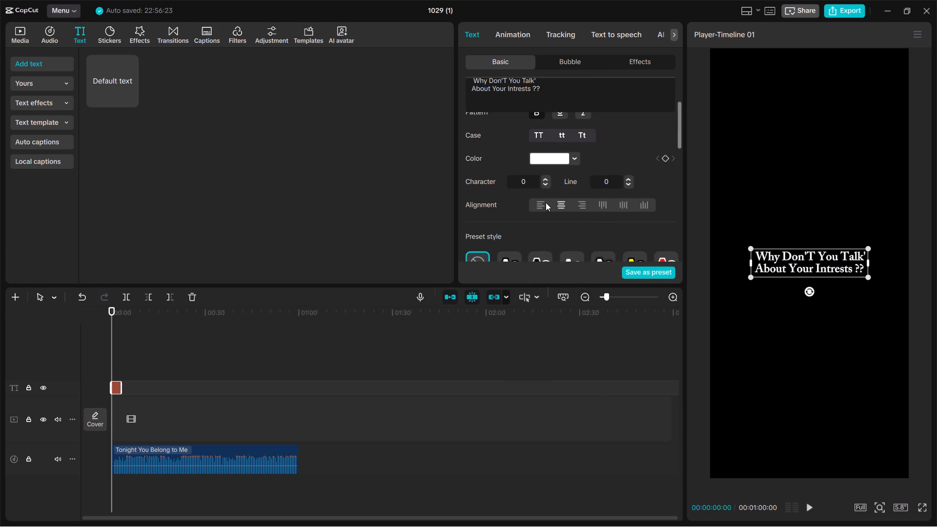
click(545, 179)
click(545, 179)
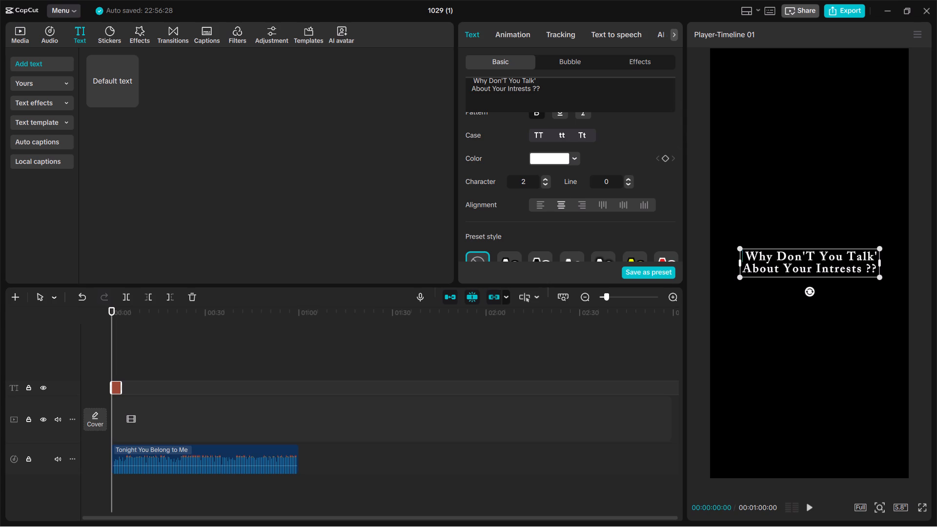
Color only the words "Your Intrests" in the text bright red.
drag(532, 91, 495, 89)
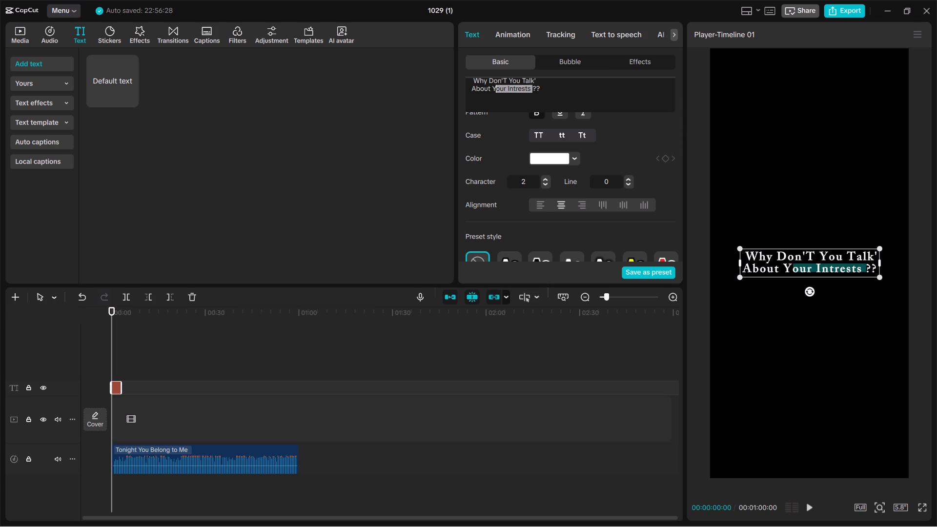
drag(495, 89, 494, 90)
click(543, 158)
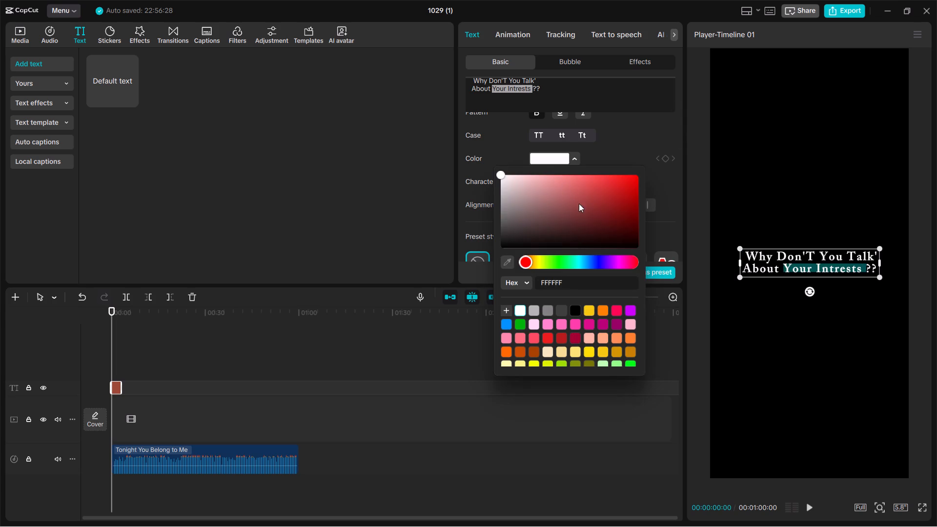
drag(579, 203, 669, 170)
click(643, 128)
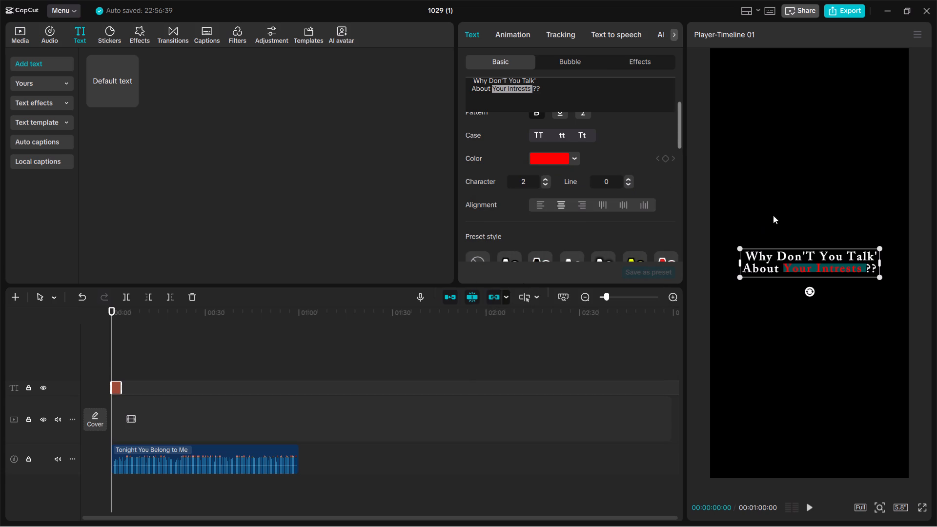
click(779, 208)
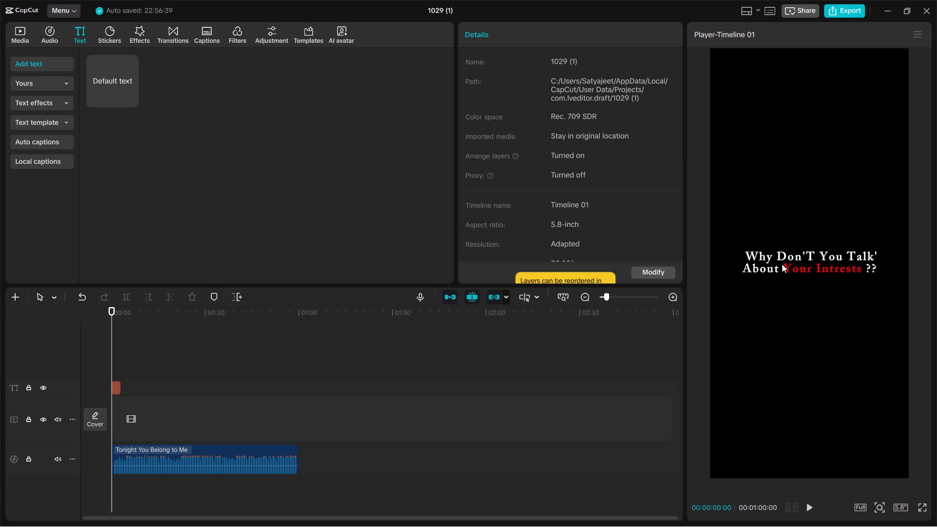
Play the timeline from the start to preview the styled text with the music.
key(space)
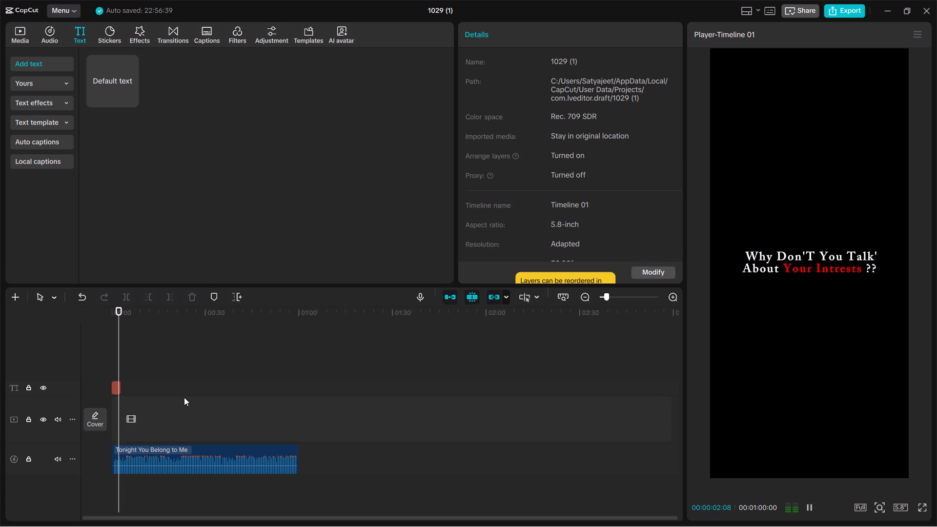
Lengthen the "Why Don'T You Talk'" caption clip, then trim its end to about 6 seconds while listening to the music.
click(118, 391)
drag(120, 389, 129, 388)
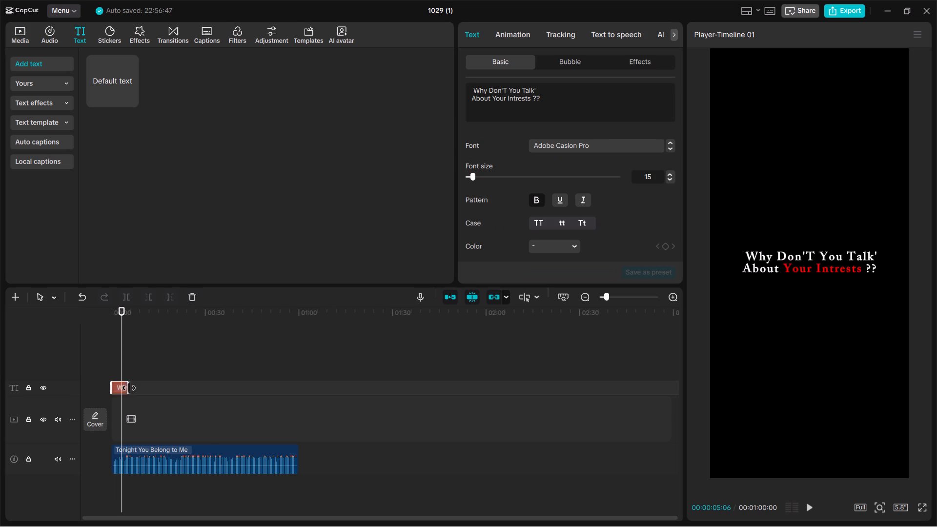
drag(129, 388, 141, 390)
key(space)
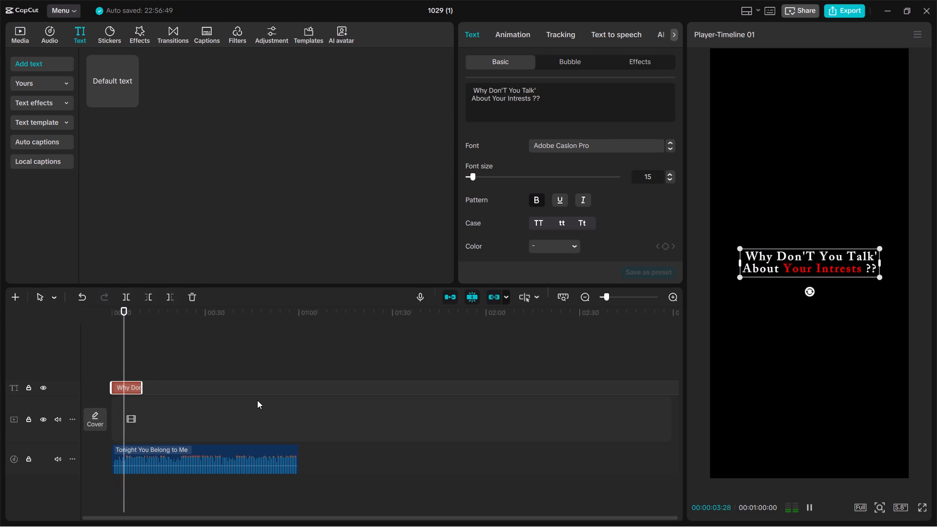
key(space)
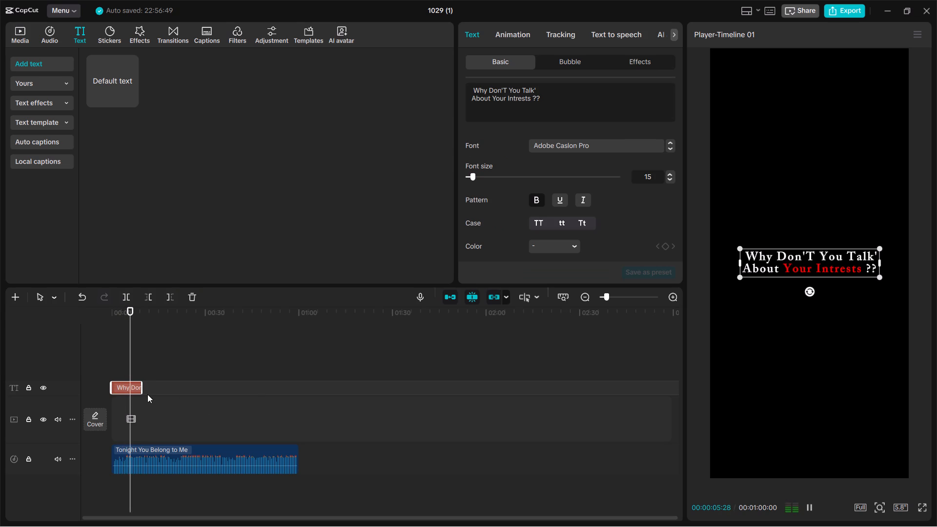
drag(143, 389, 131, 394)
key(space)
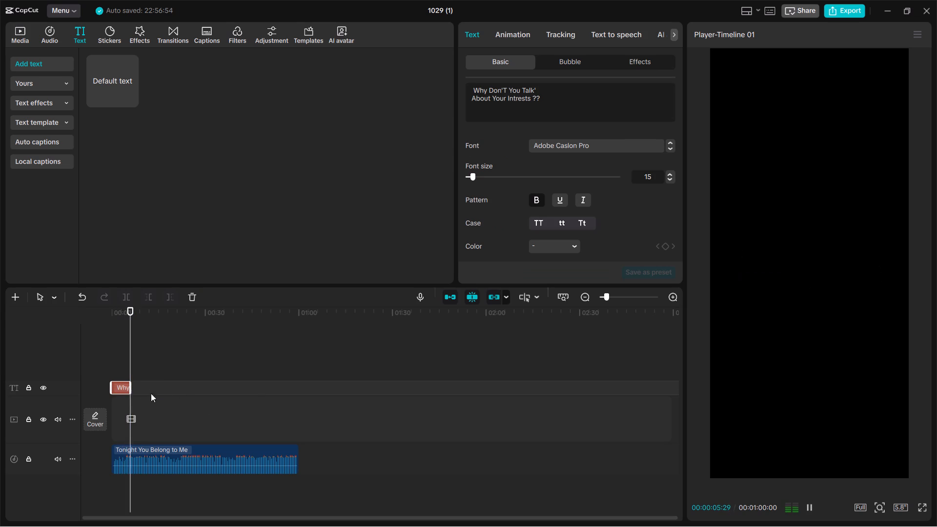
key(space)
Replay the music from the start and trim the caption clip's end to about 5 seconds.
ctrl+scroll(206, 409, up, 5)
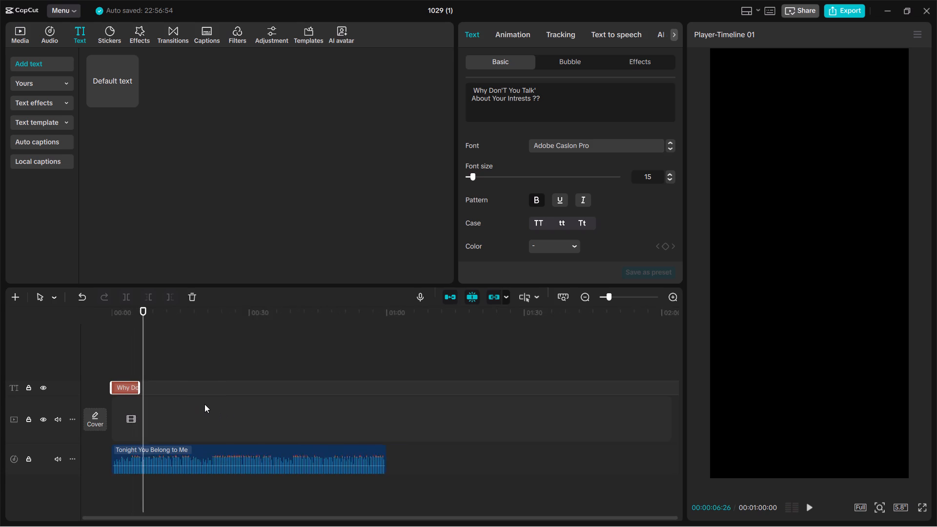
ctrl+scroll(204, 404, up, 8)
drag(156, 367, 21, 373)
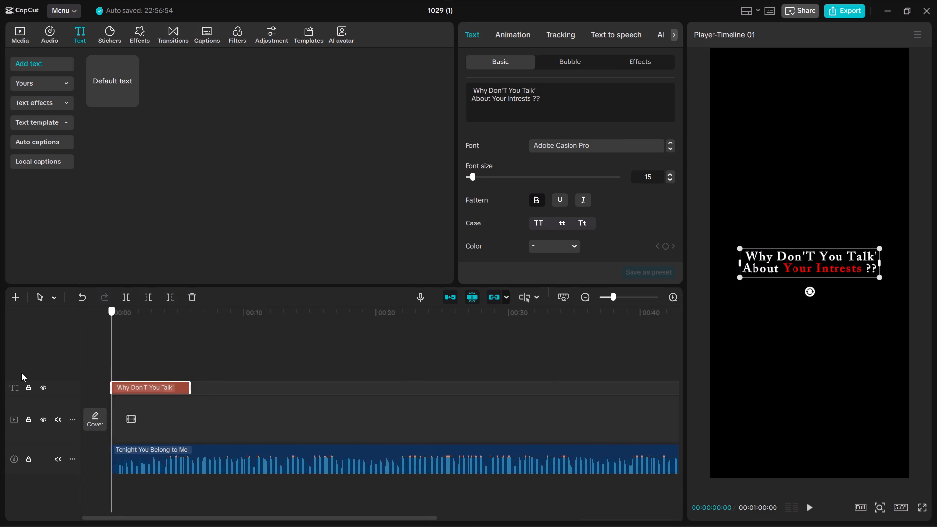
key(space)
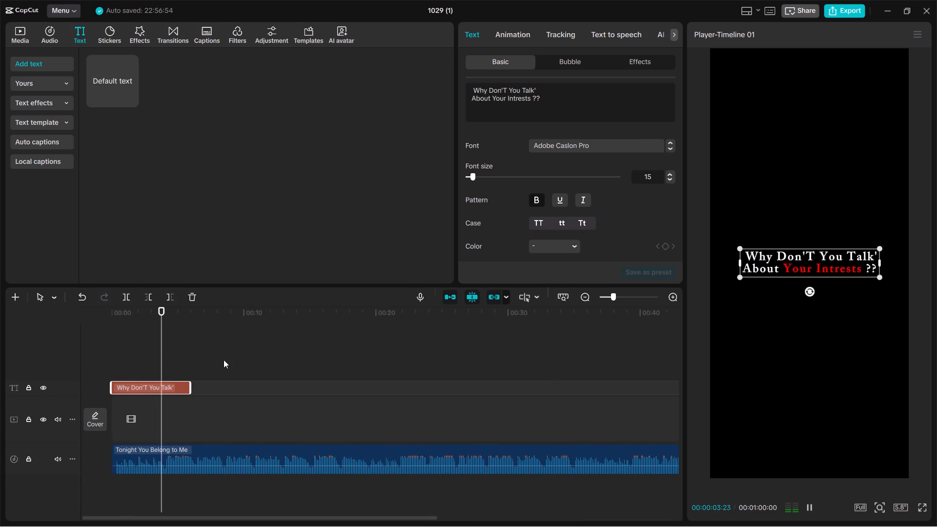
key(space)
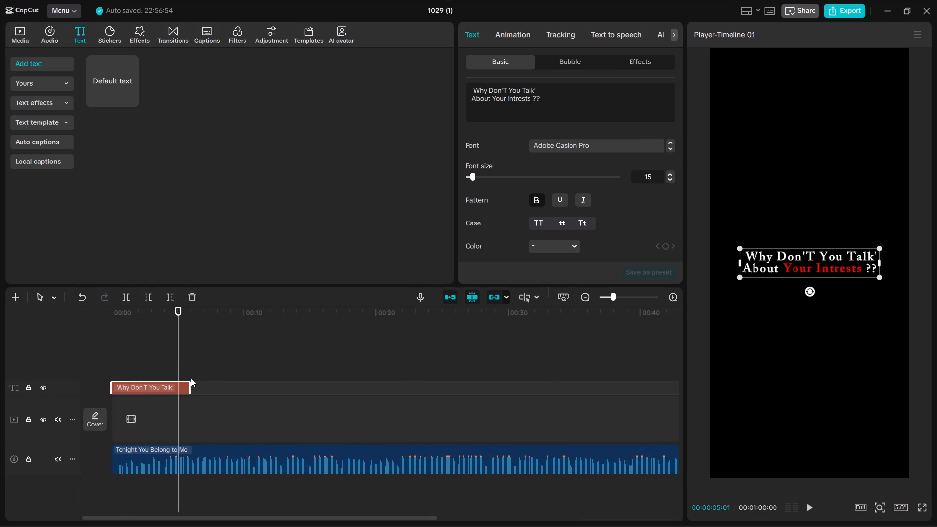
drag(190, 384, 175, 387)
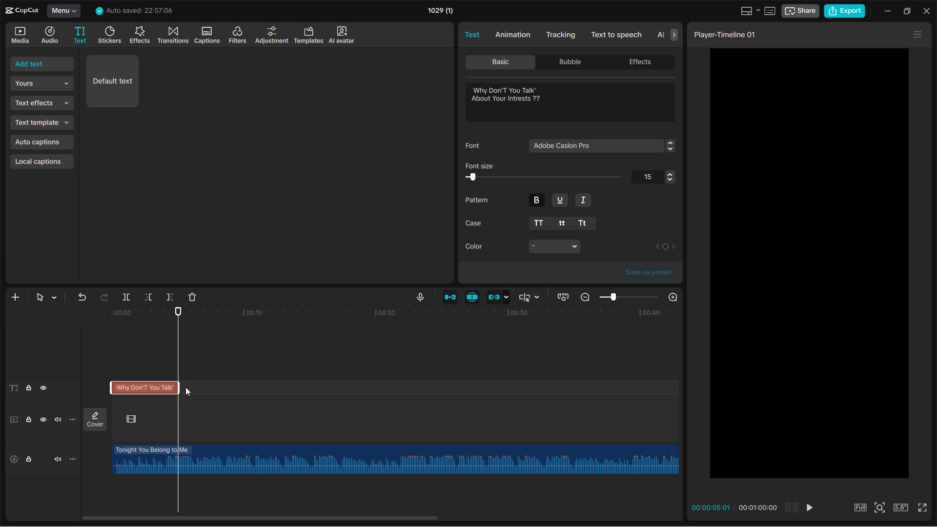
Fine-tune the caption clip's end to just under 5 seconds, checking it against the music.
drag(177, 371, 164, 373)
key(space)
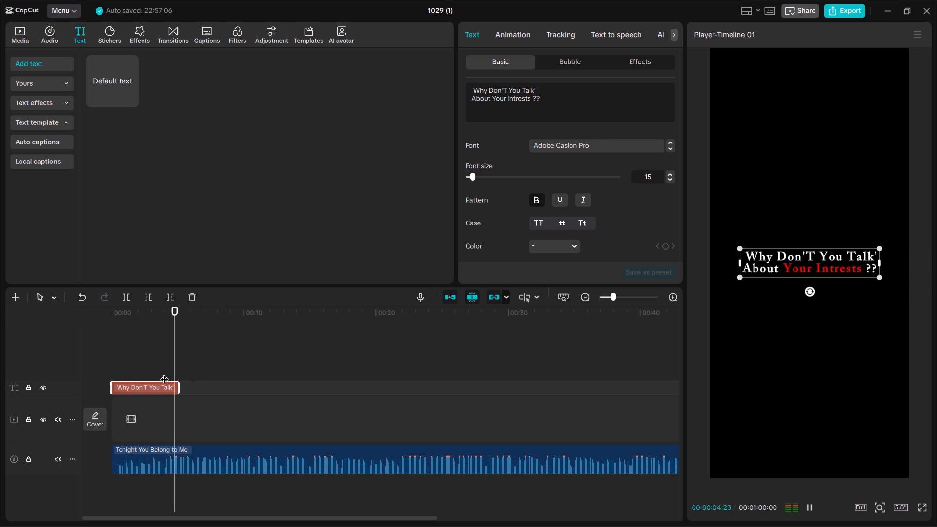
key(space)
drag(179, 385, 174, 388)
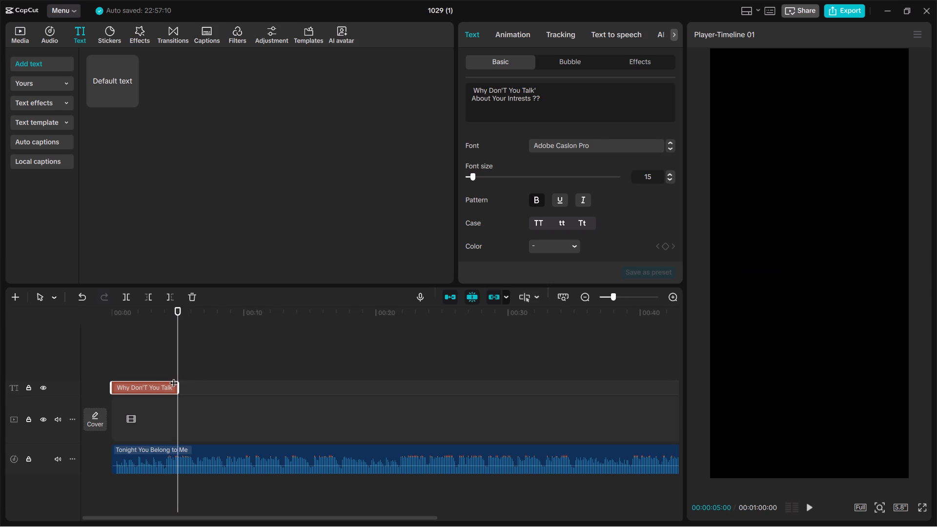
drag(178, 372, 173, 374)
click(179, 380)
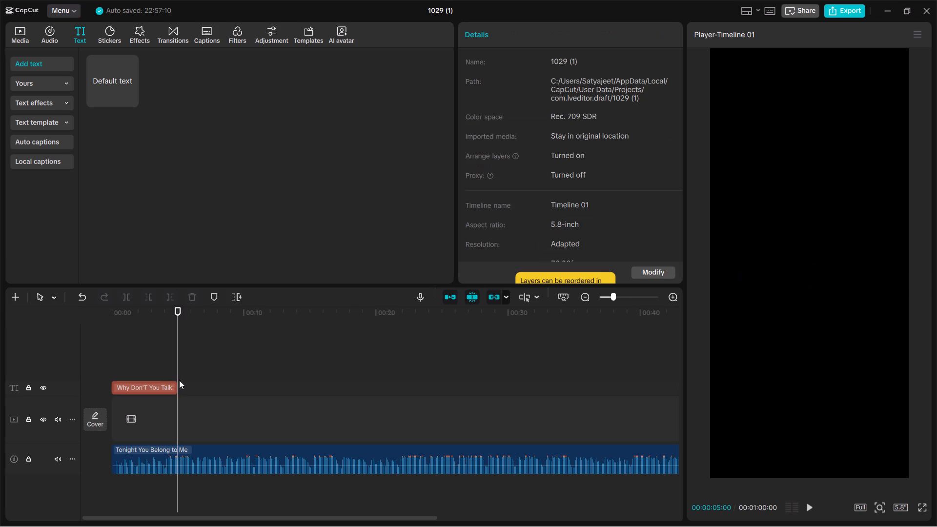
drag(177, 371, 159, 377)
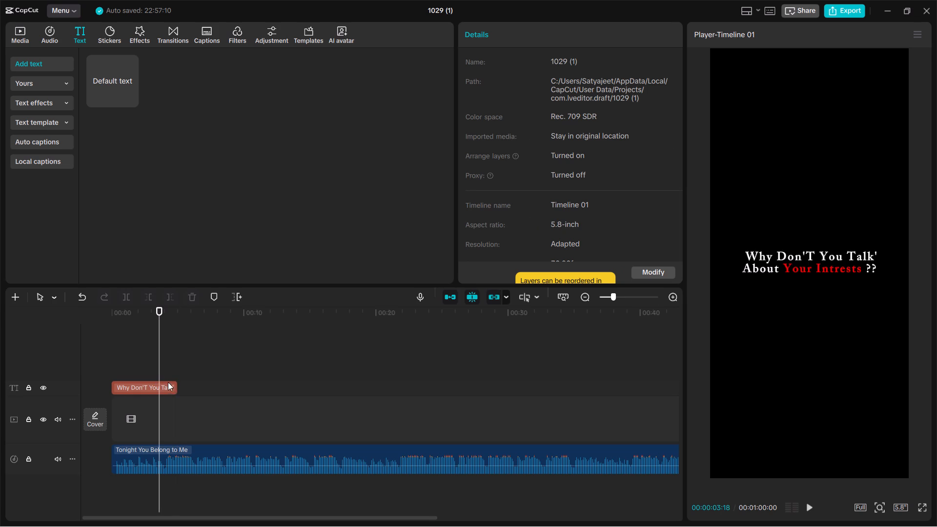
click(176, 384)
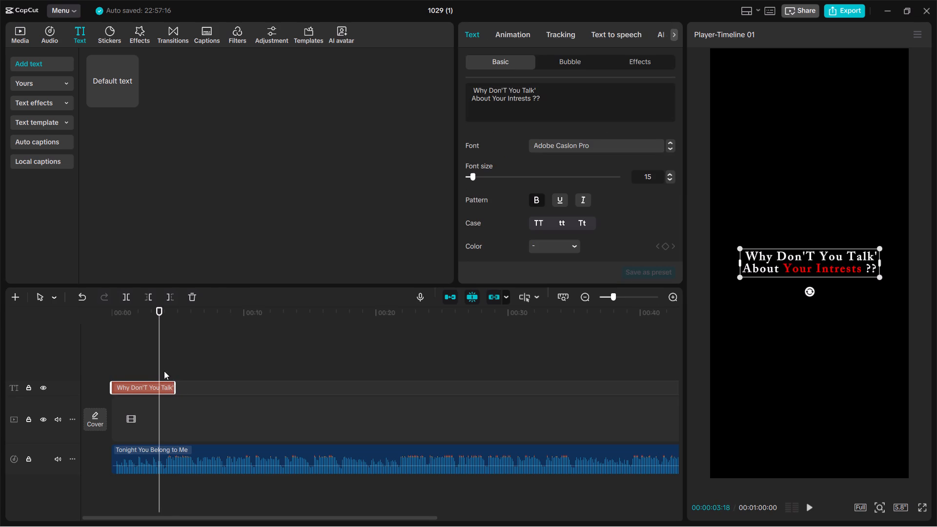
Play the timeline from the start to check the caption's timing against the music.
drag(159, 366, 97, 372)
key(space)
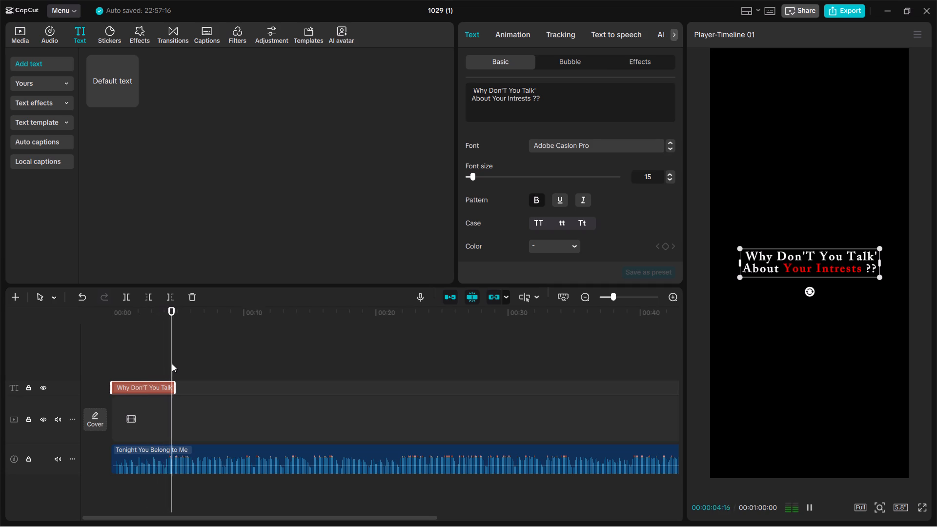
key(space)
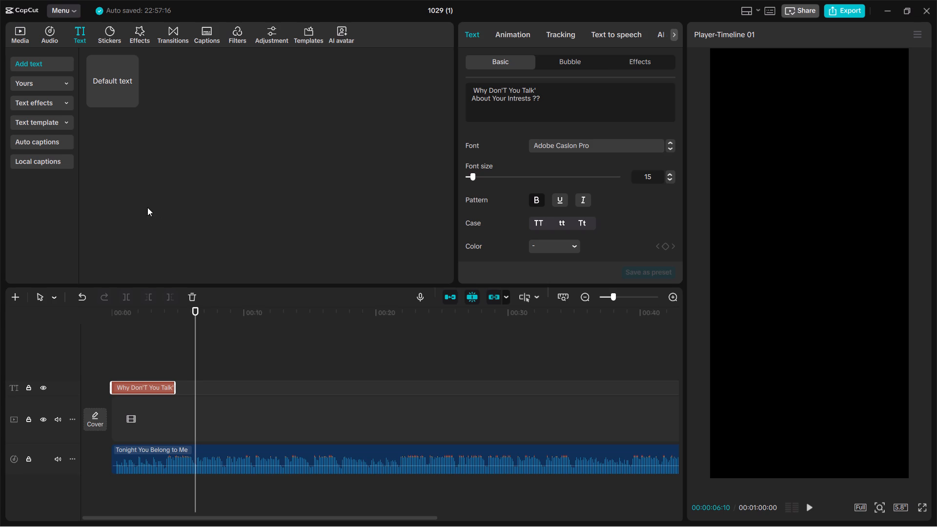
Minimize the CapCut window to leave the editor.
click(881, 6)
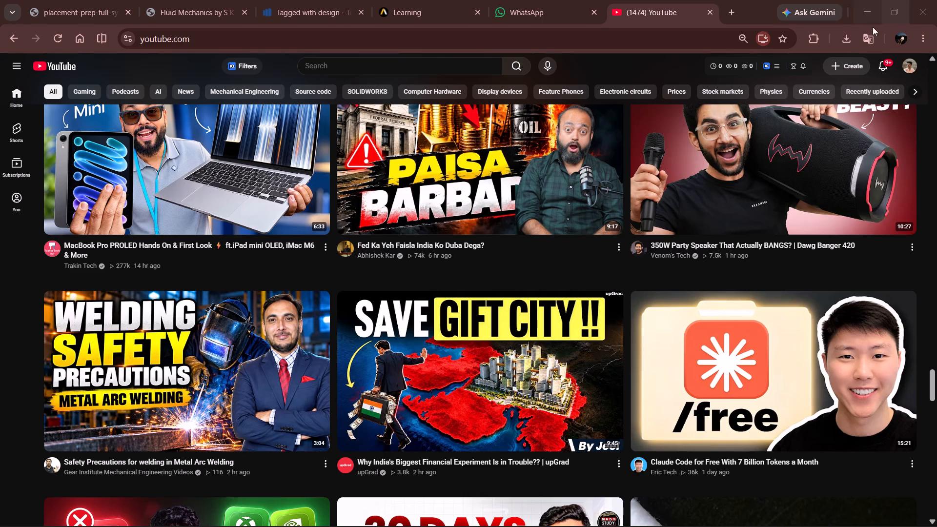
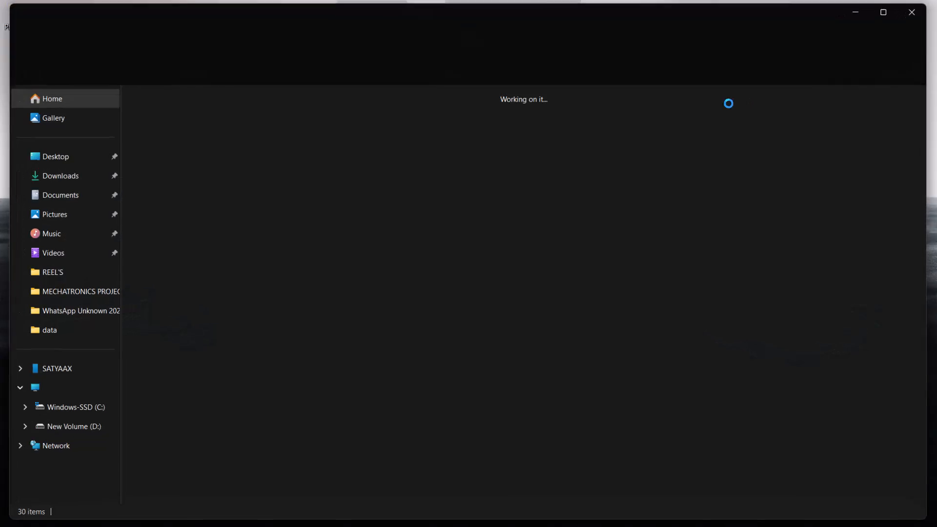
Look through the Downloads folder's files and open the INDUSTRIAL PDF.
click(45, 182)
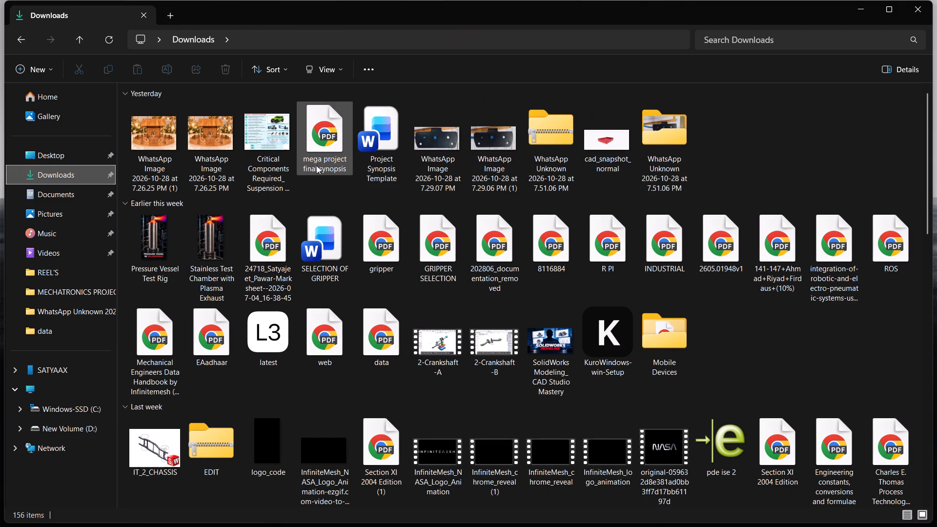
scroll(646, 265, down, 1)
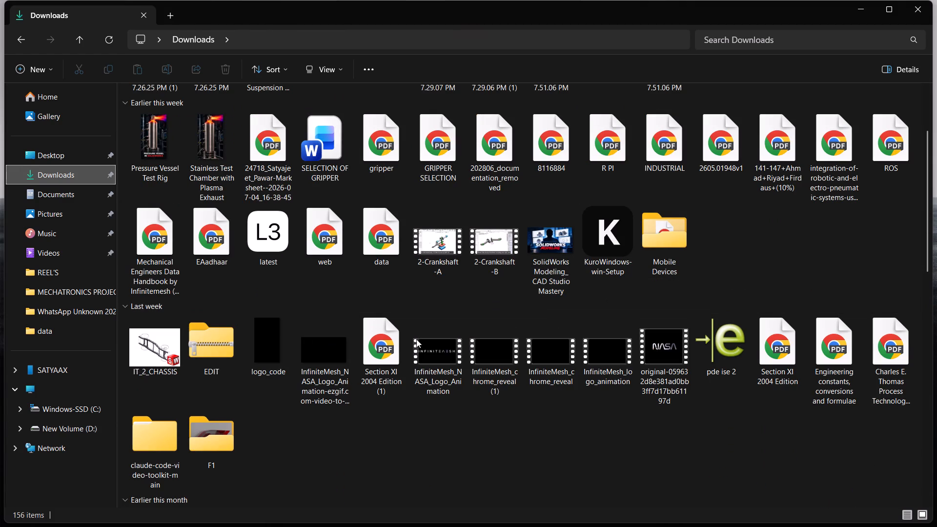
scroll(634, 290, up, 3)
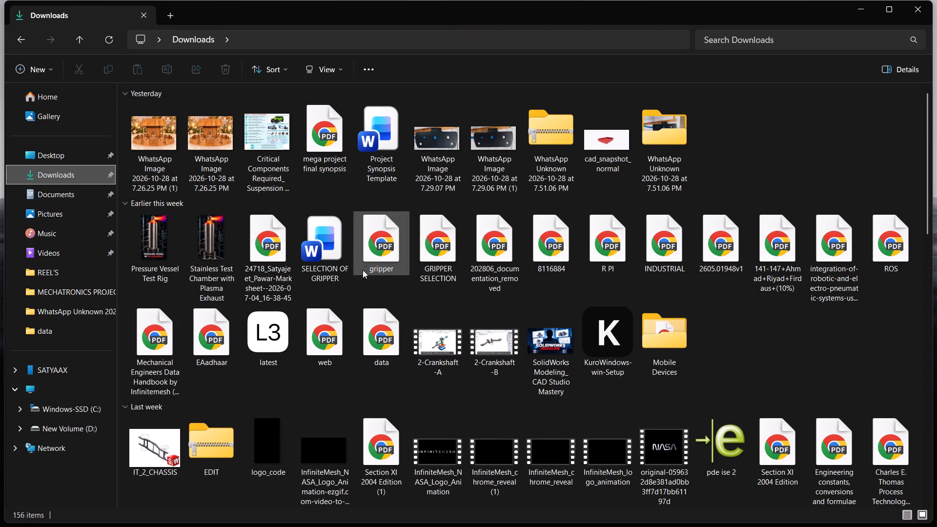
click(781, 335)
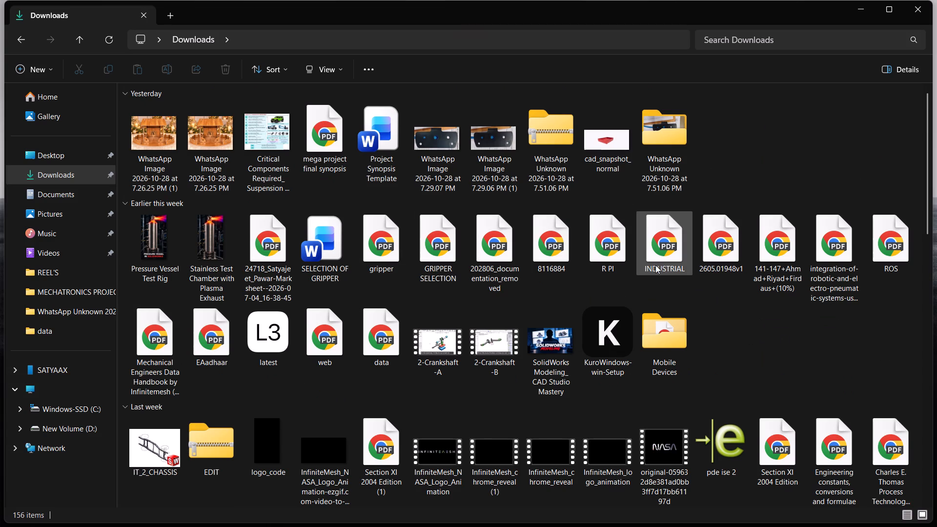
double_click(652, 239)
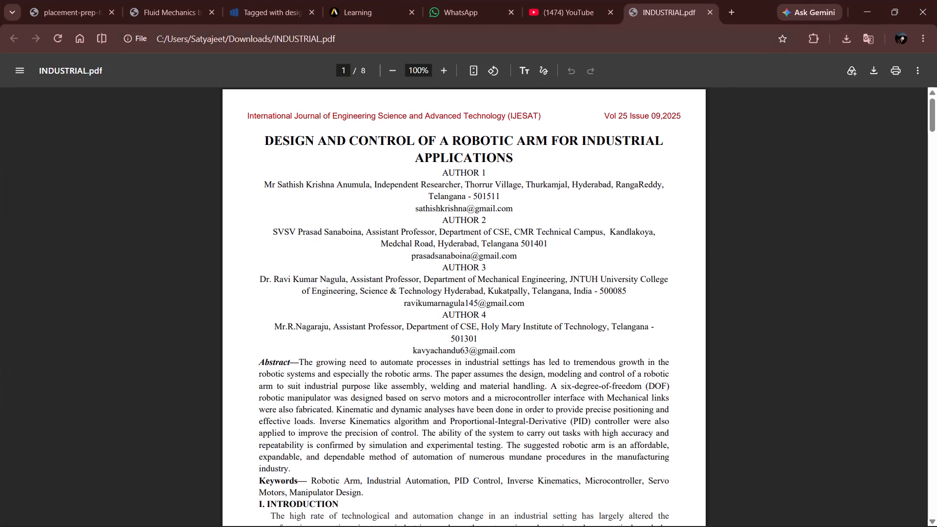
Close the INDUSTRIAL PDF, check the robotic and electro-pneumatic systems integration PDF, and look through the other files in Downloads.
click(712, 15)
click(875, 9)
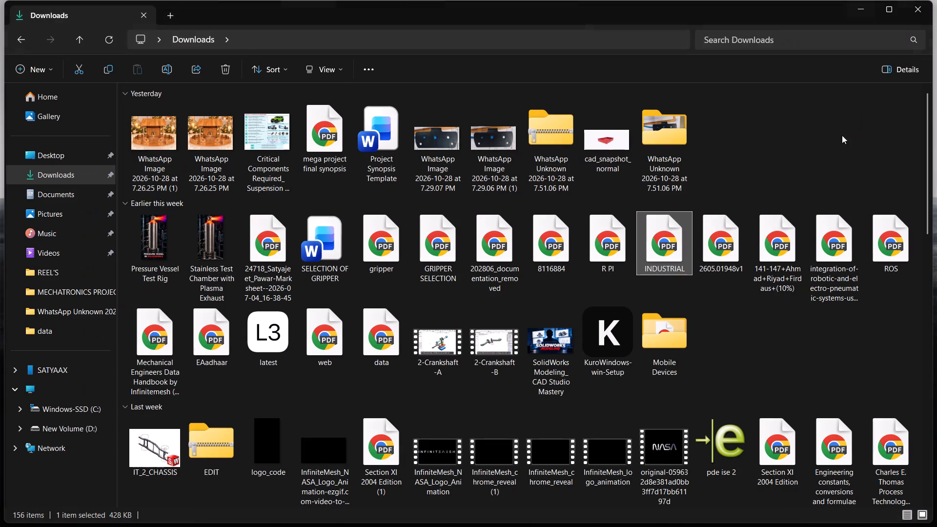
click(817, 364)
double_click(850, 217)
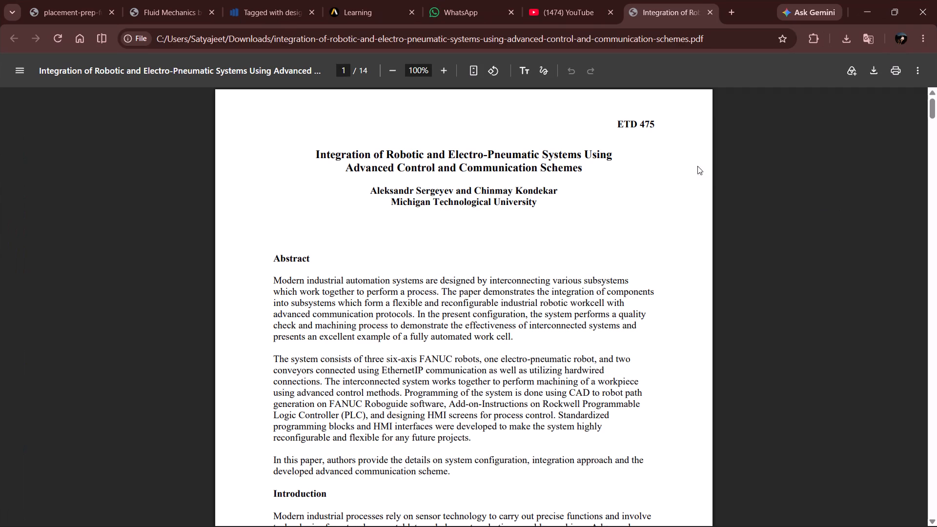
click(707, 14)
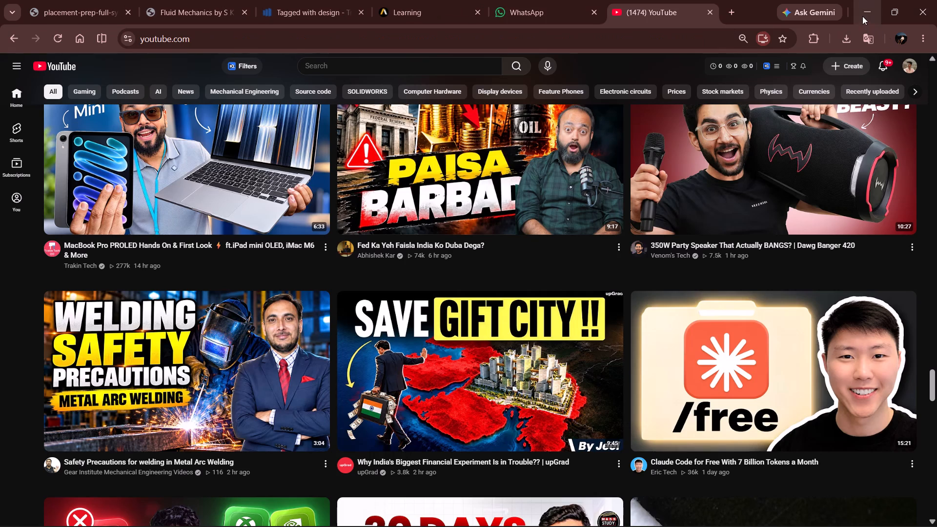
click(862, 16)
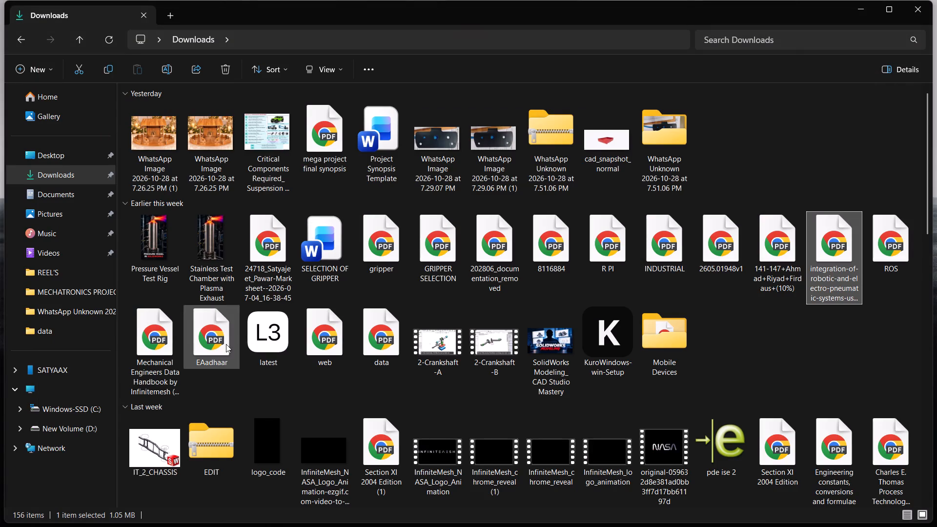
scroll(458, 410, down, 4)
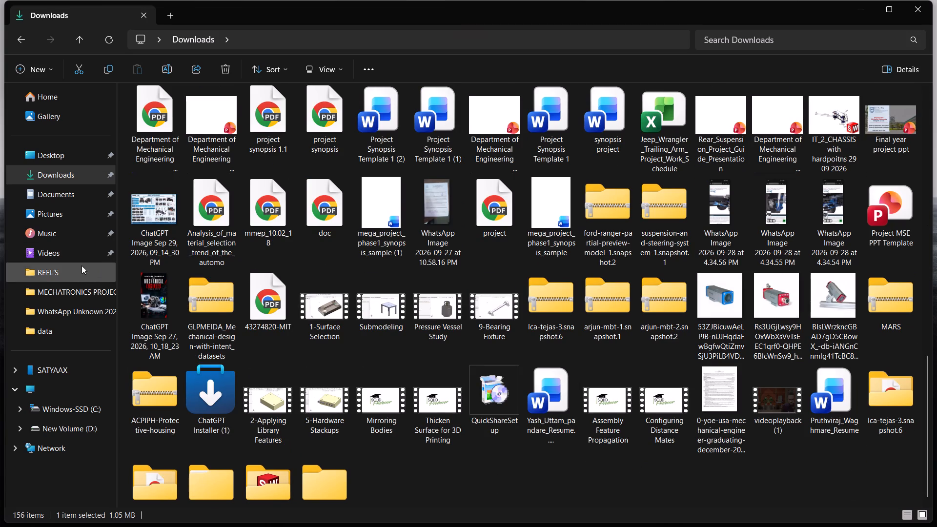
click(71, 196)
click(67, 182)
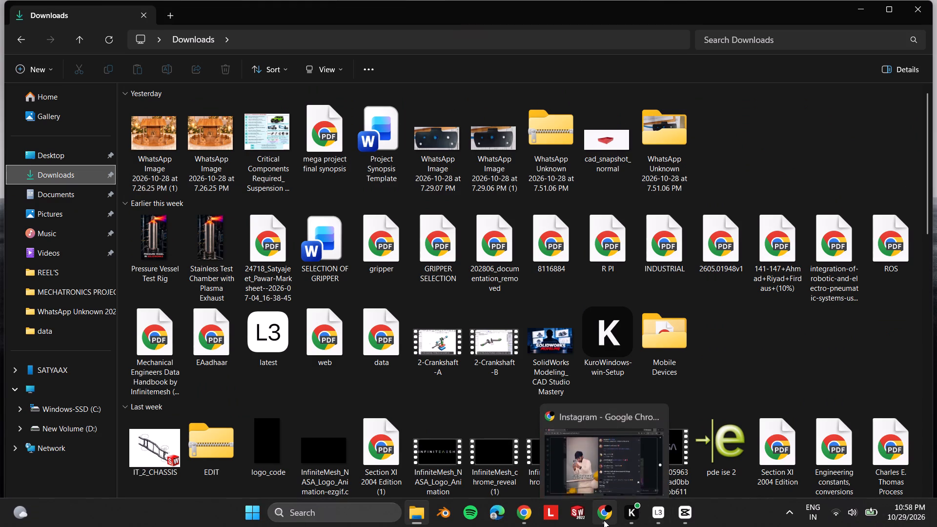
Switch to the Instagram reel in Chrome, play it on and pause it at the "Multiverse" scene.
click(604, 520)
click(604, 520)
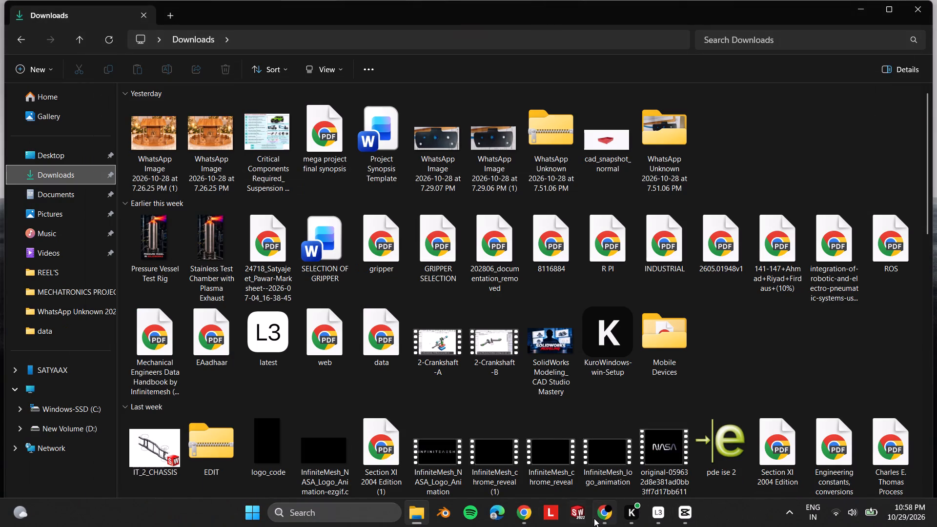
click(594, 518)
click(329, 376)
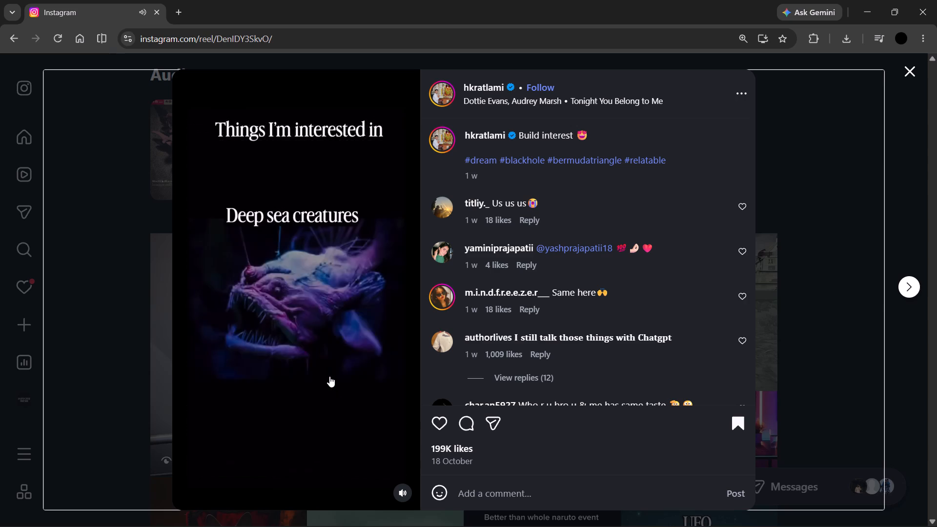
click(329, 376)
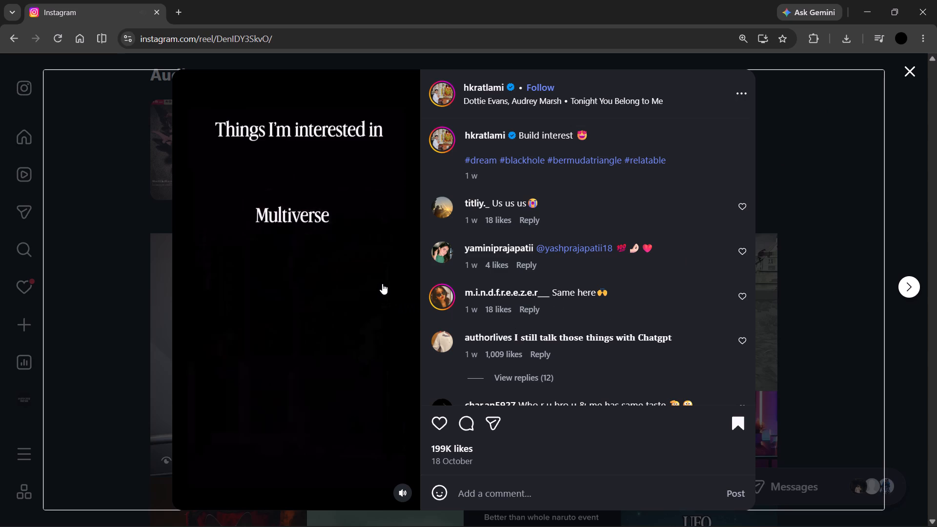
Capture the heading "Things I'm interested in" from the paused reel as copied text with the screen text extractor.
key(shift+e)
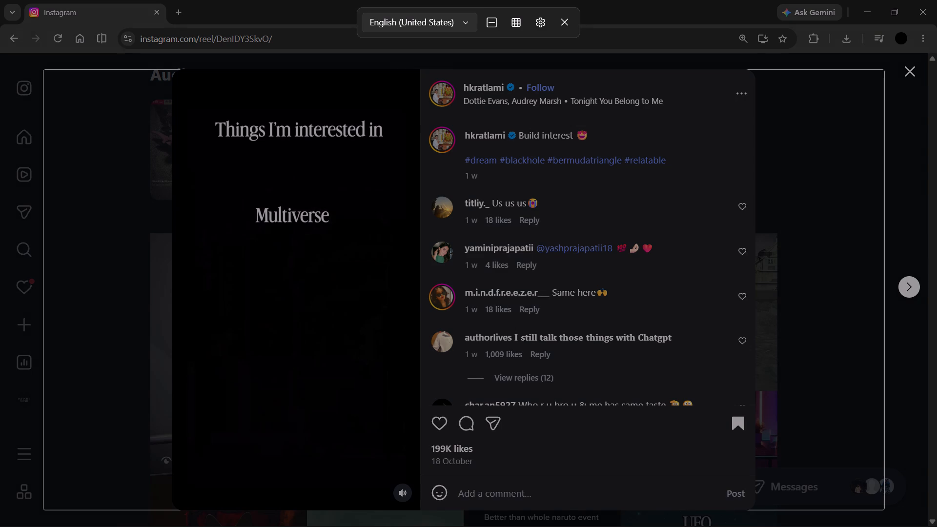
drag(207, 109, 391, 149)
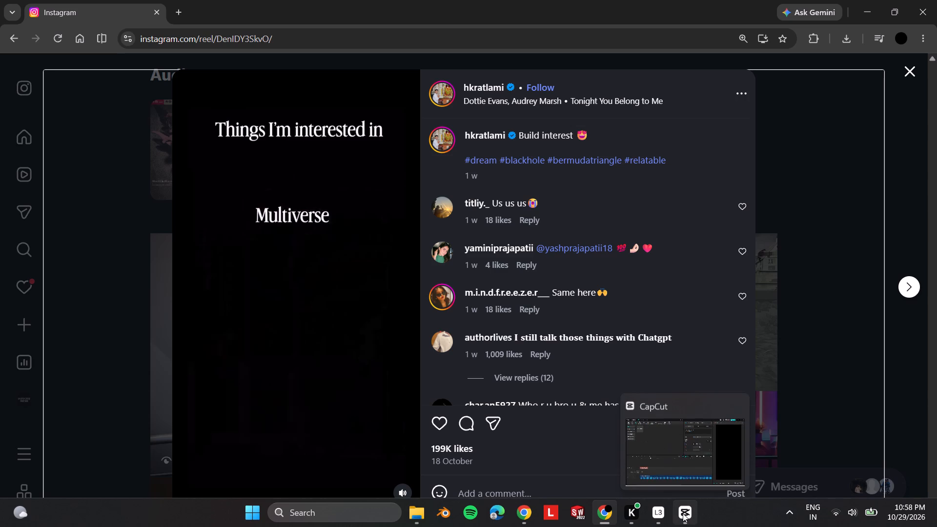
Switch to CapCut and paste a copy of the "Why Don'T You Talk" caption clip at 00:00:04:23, directly after the original.
click(683, 513)
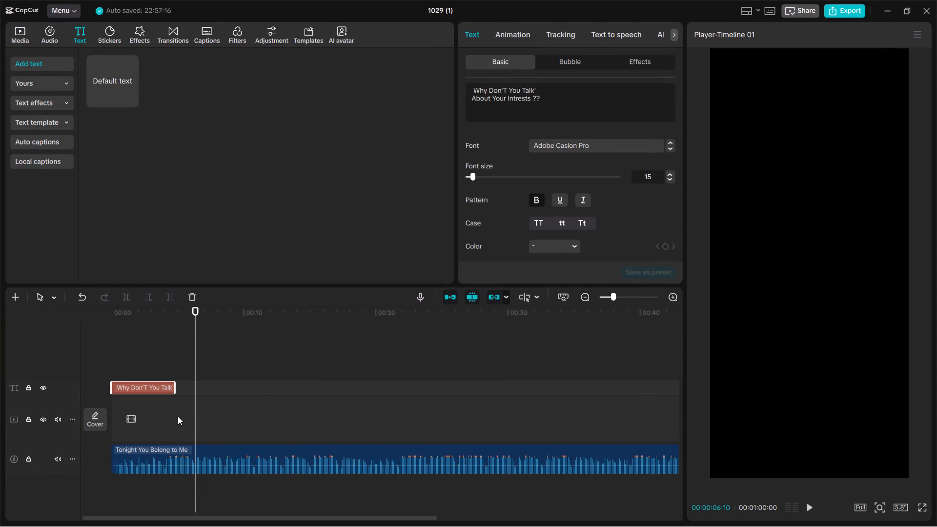
drag(178, 416, 153, 370)
key(ctrl+c)
drag(195, 354, 178, 361)
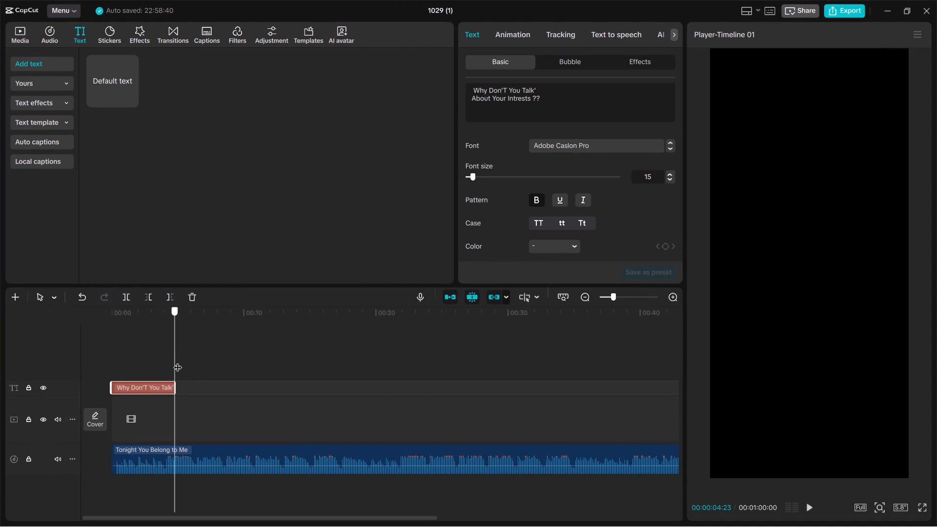
drag(178, 361, 177, 362)
key(ctrl+v)
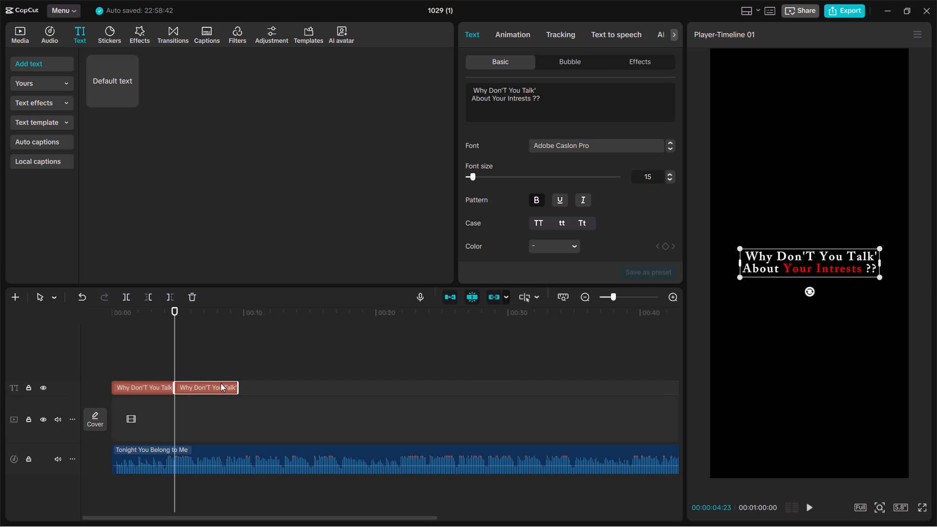
Replace the whole text of the second caption clip with the copied heading "Things I'm interested in".
click(215, 384)
double_click(592, 118)
key(ctrl+a)
key(ctrl+v)
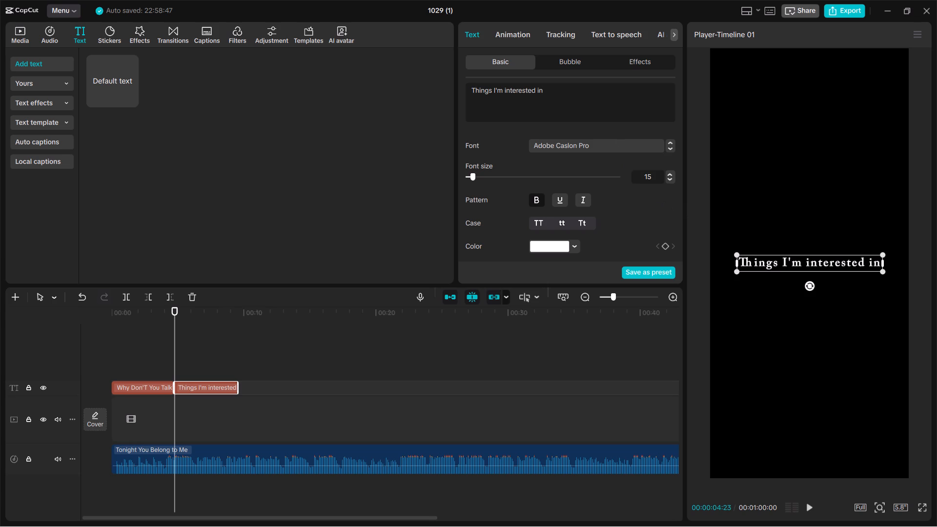
Add "!!" to the end of the "Things I'm interested in" caption text.
key(shift+exclam)
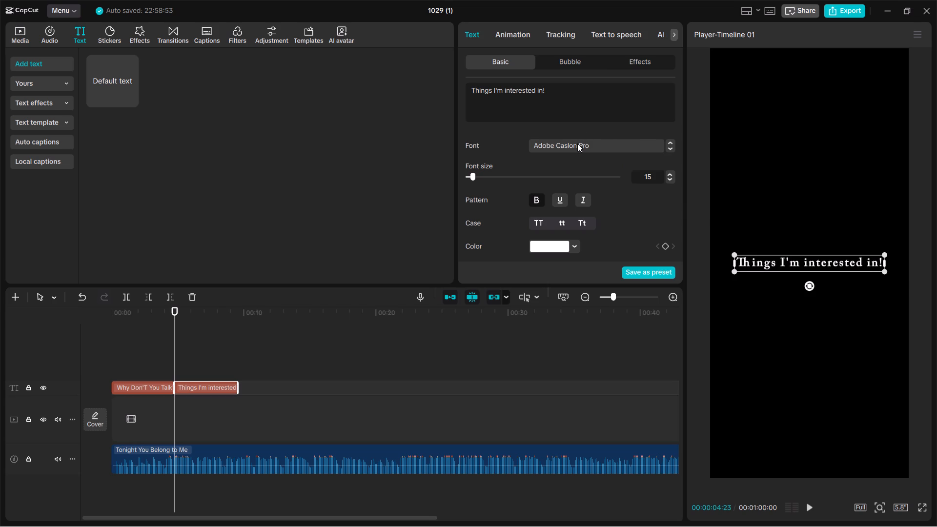
key(shift+exclam)
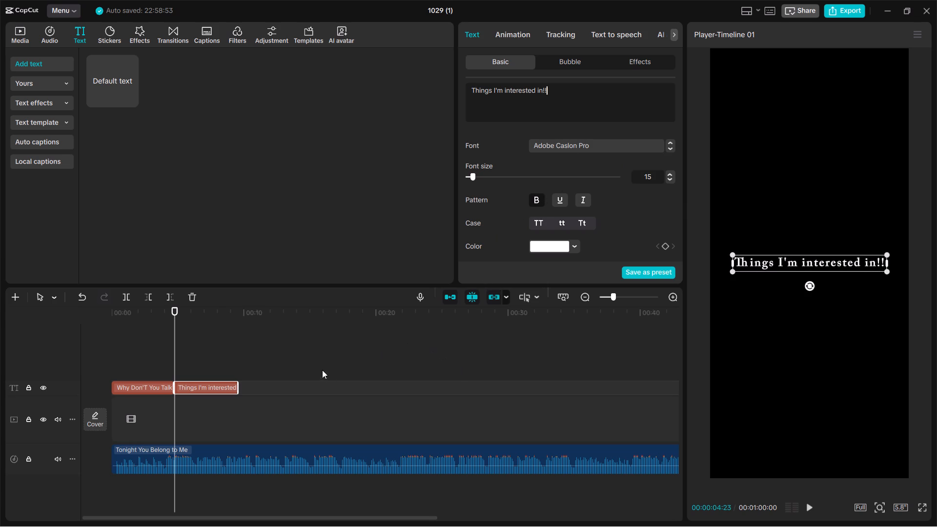
Extend the "Things I'm interested in!!" caption clip so it ends at about 20 seconds on the timeline.
drag(238, 388, 687, 402)
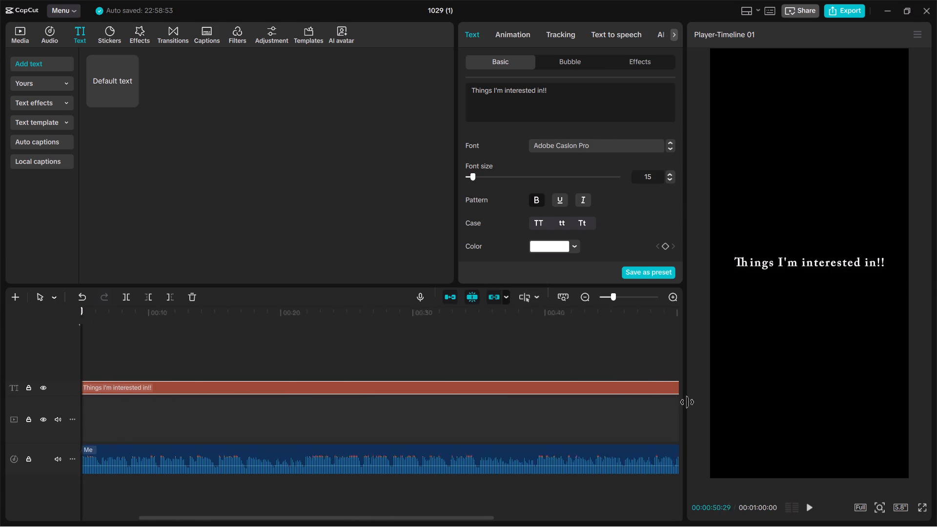
drag(687, 402, 378, 402)
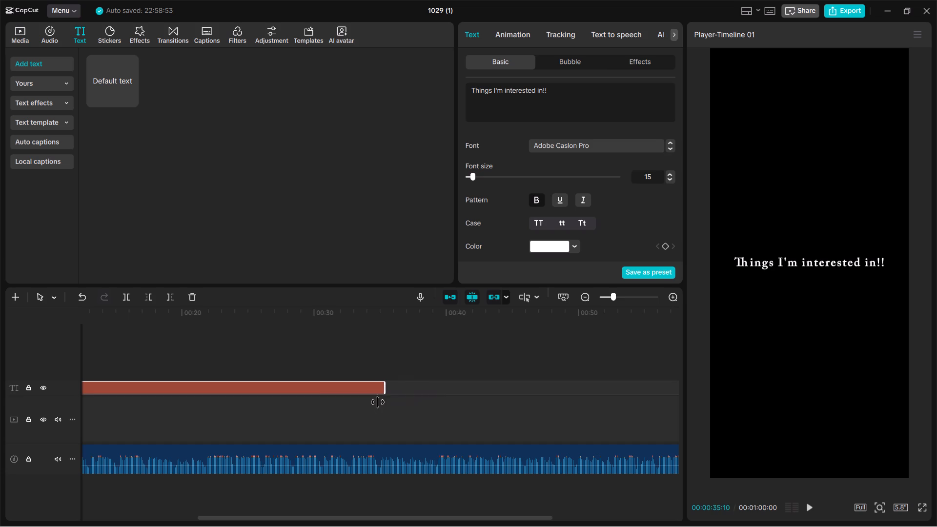
drag(378, 402, 205, 399)
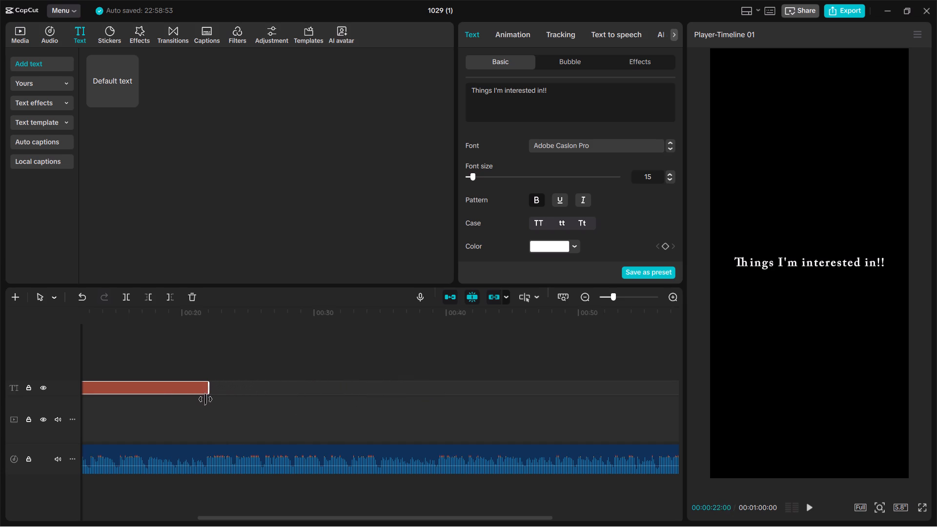
drag(205, 399, 196, 399)
drag(196, 399, 194, 399)
click(211, 361)
drag(211, 361, 167, 374)
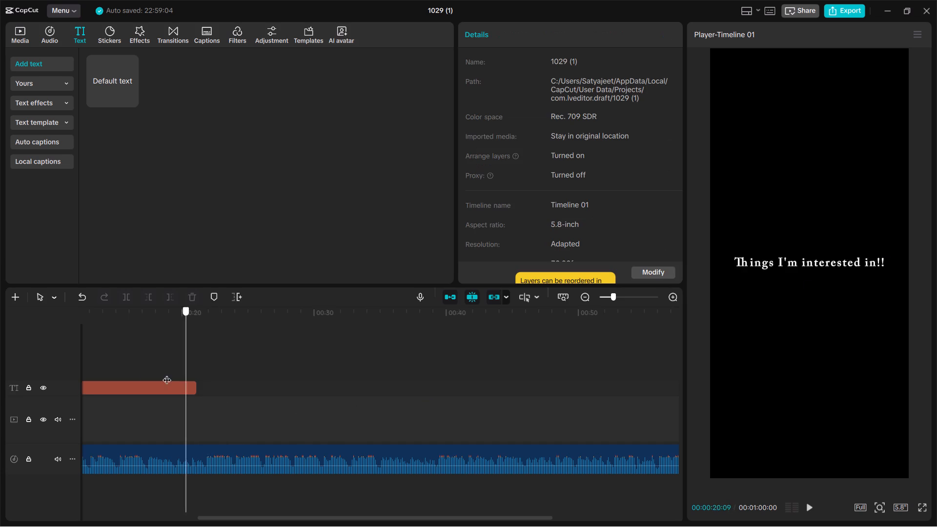
drag(167, 374, 167, 401)
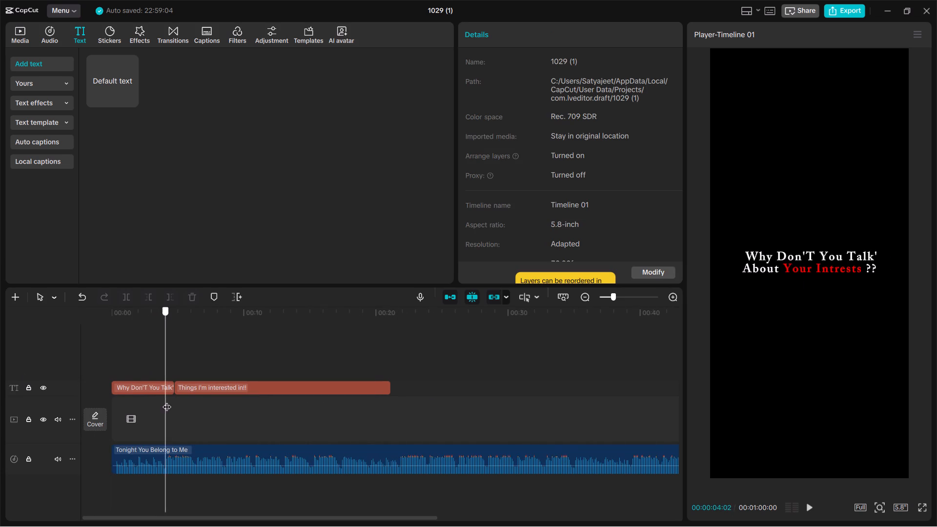
drag(167, 401, 165, 408)
drag(165, 408, 320, 413)
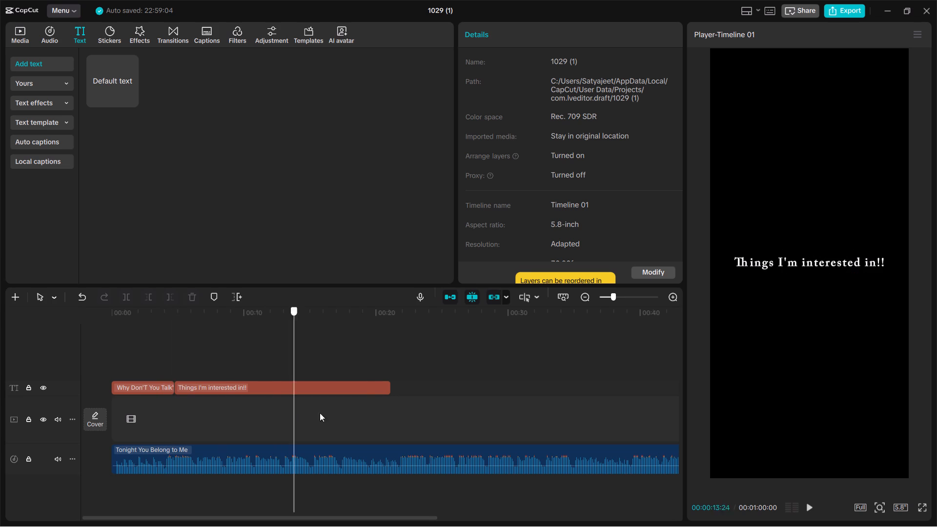
drag(320, 413, 393, 414)
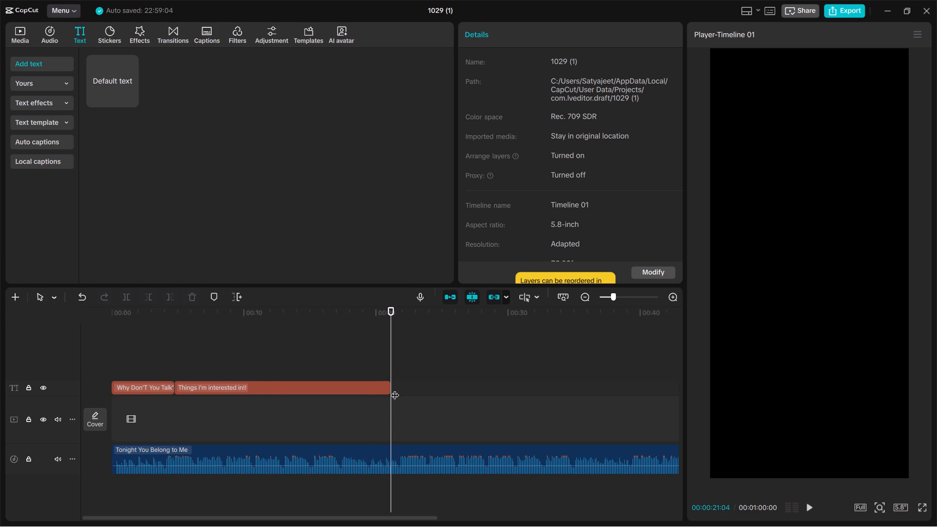
drag(388, 385, 387, 394)
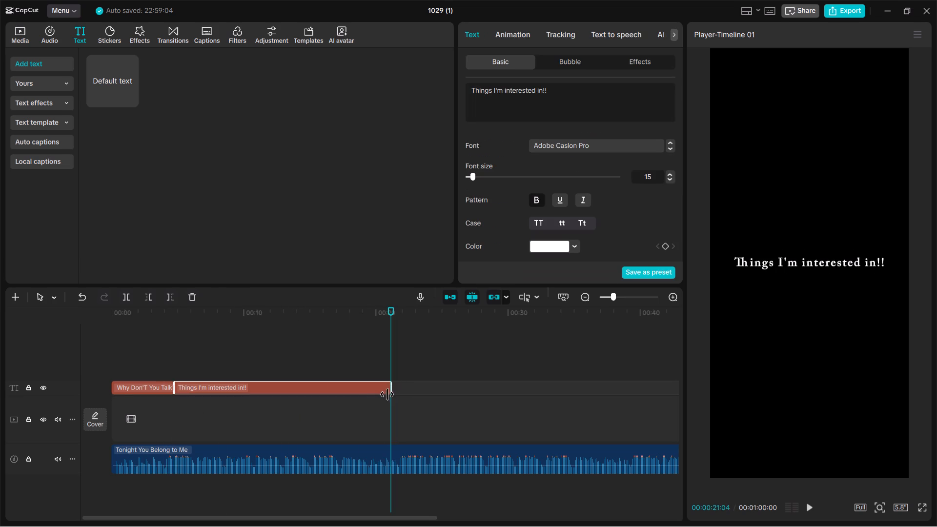
drag(387, 394, 374, 394)
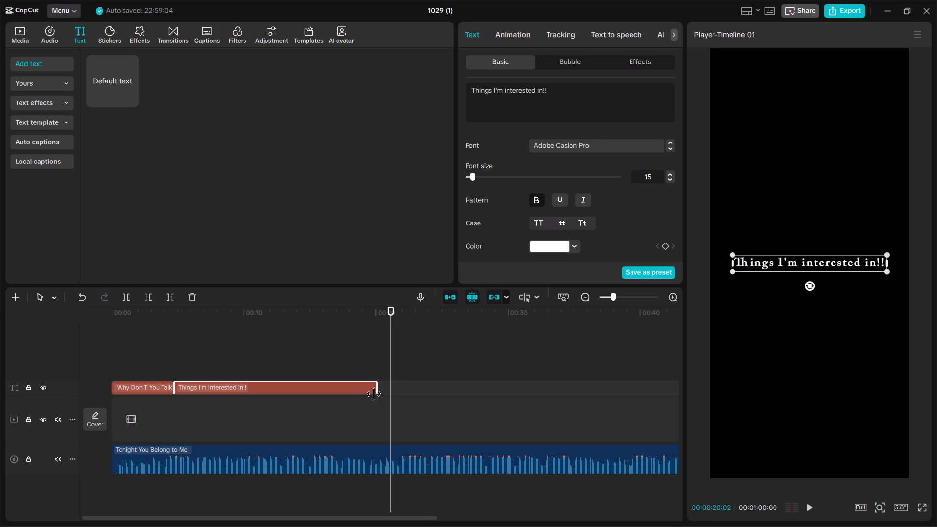
drag(374, 394, 374, 394)
Trim the end of the "Tonight You Belong to Me" audio to the second caption's end, about 20 seconds.
drag(393, 366, 352, 378)
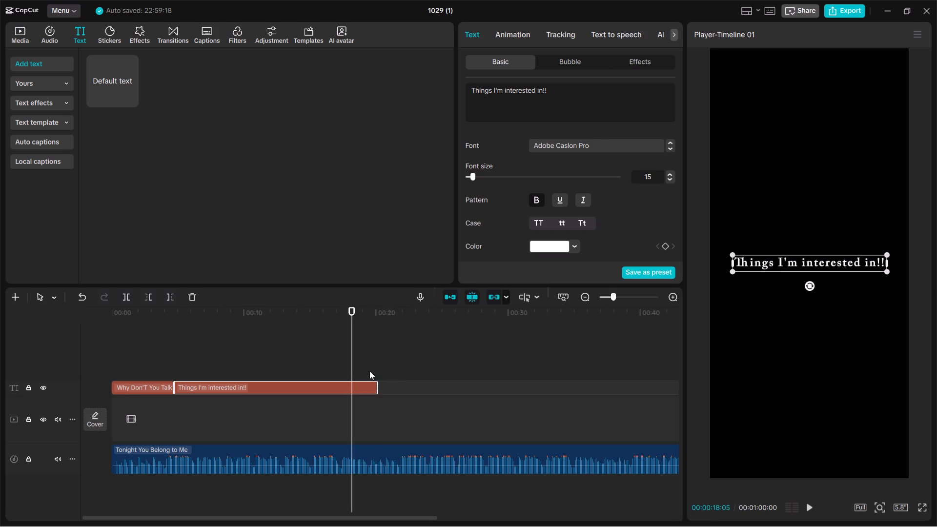
drag(351, 362, 374, 374)
click(417, 448)
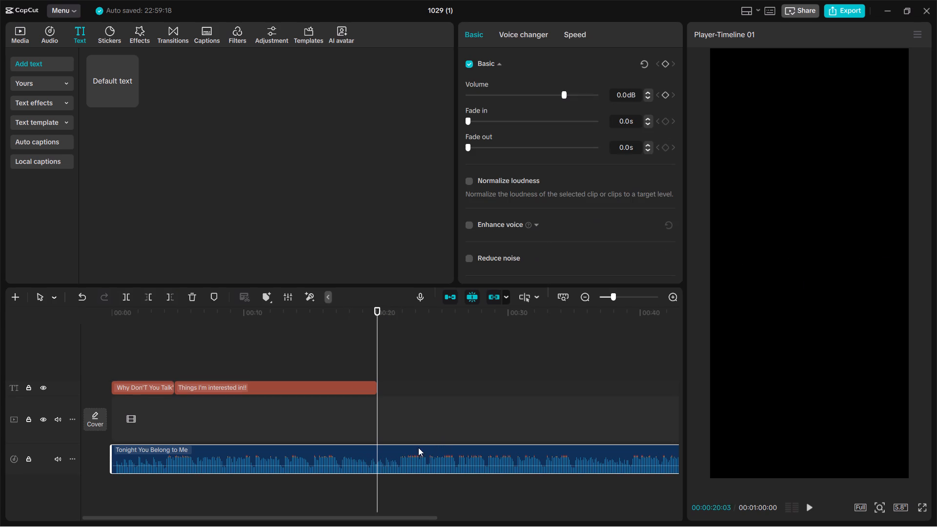
key(w)
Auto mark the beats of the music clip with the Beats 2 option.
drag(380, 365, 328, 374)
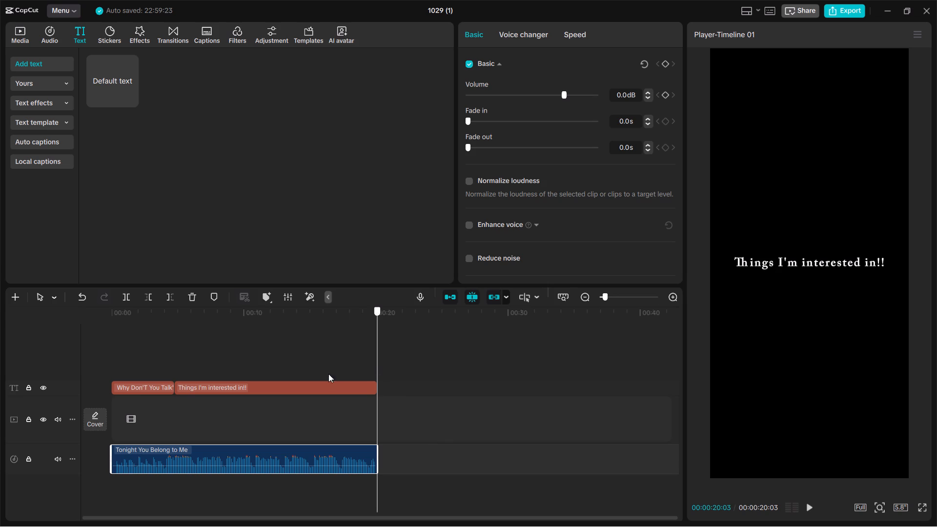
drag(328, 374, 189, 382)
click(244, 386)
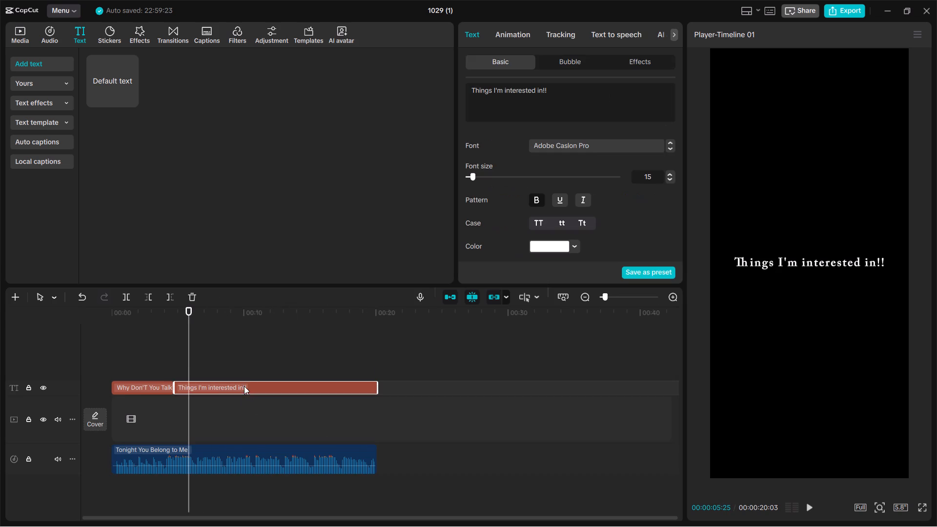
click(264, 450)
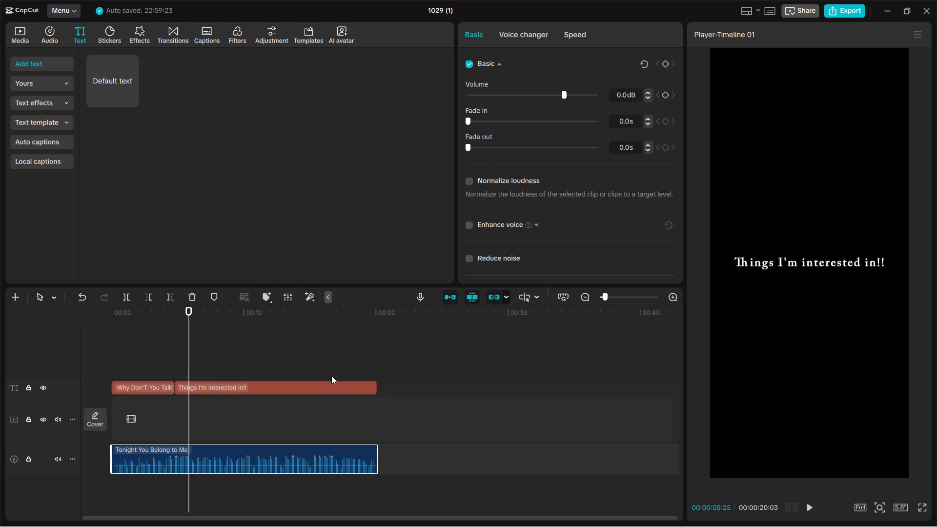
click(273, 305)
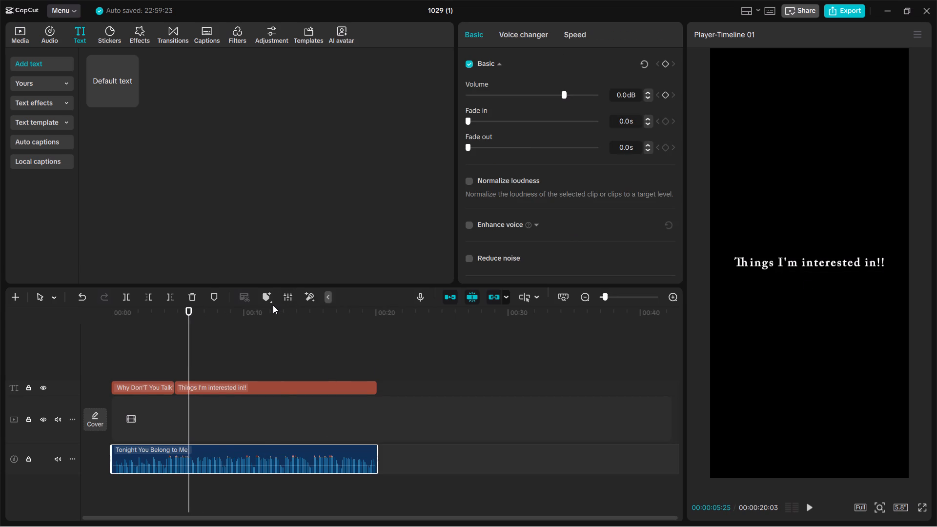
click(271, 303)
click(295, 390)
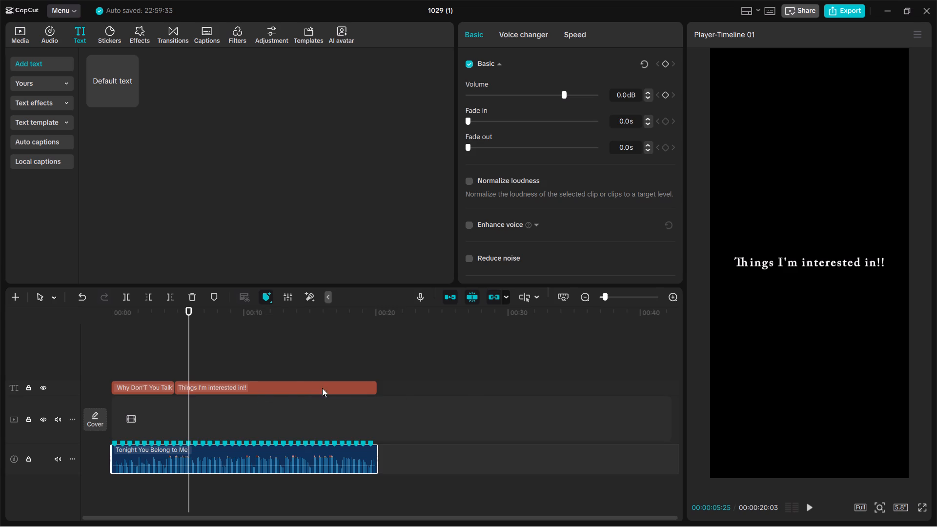
Play the timeline from just before the second caption to check the beat marks against the music.
drag(187, 344, 180, 352)
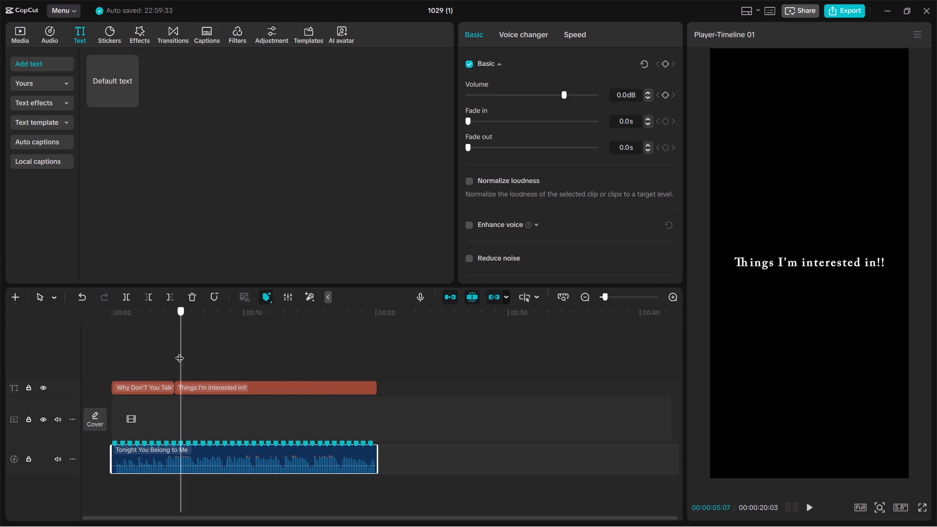
drag(180, 352, 174, 354)
ctrl+scroll(199, 409, up, 2)
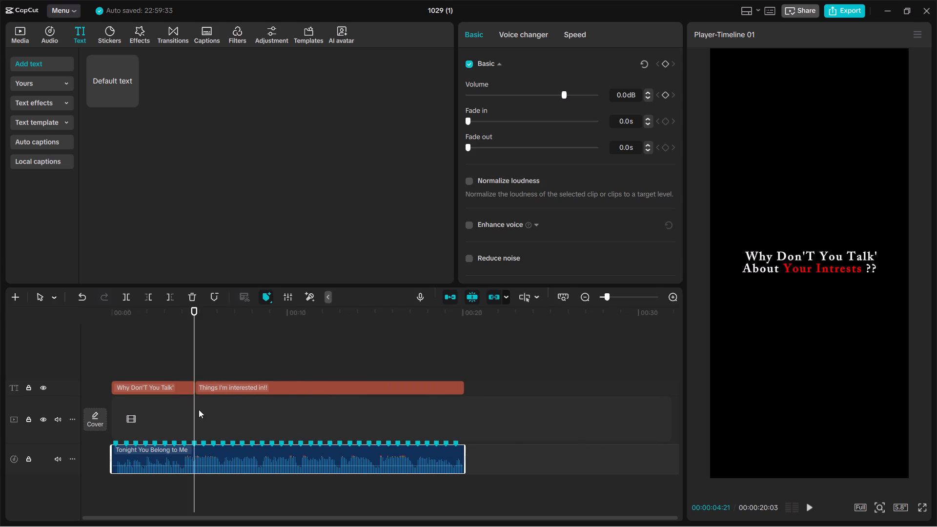
ctrl+scroll(199, 409, up, 10)
key(space)
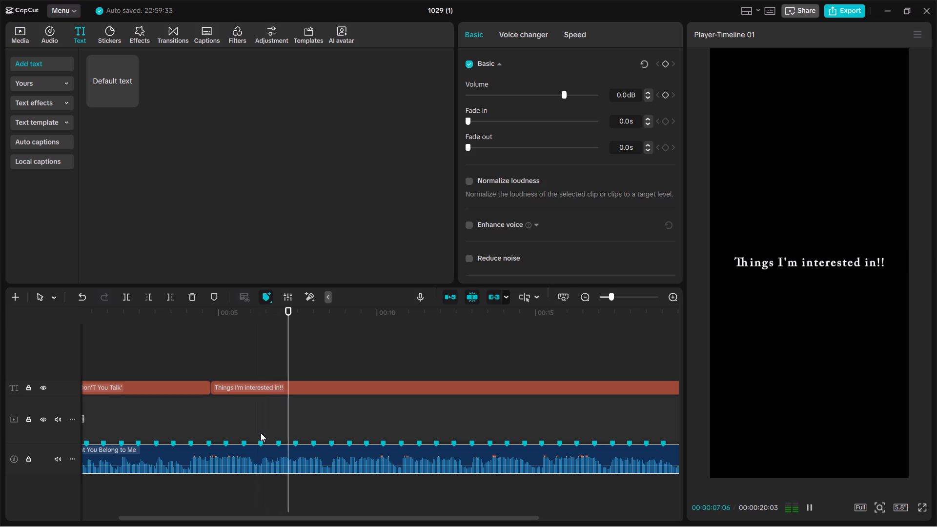
key(space)
Auto mark the music clip with the Beats 1 option.
click(271, 295)
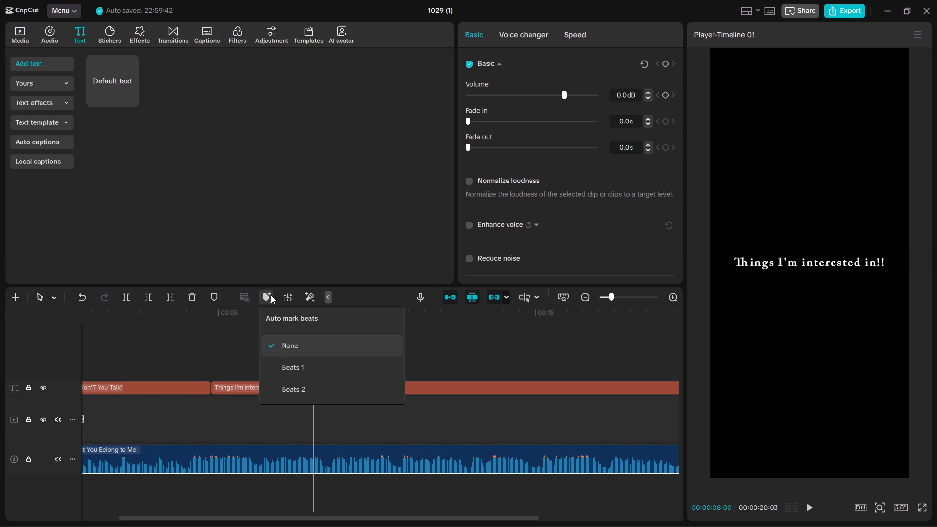
click(282, 372)
click(320, 358)
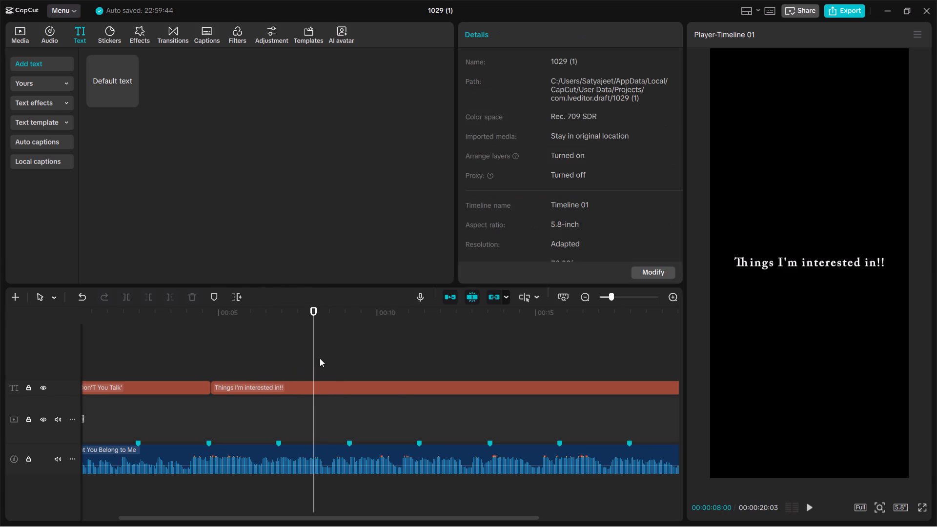
Play from the start of the second caption to check the new beat marks, and return the playhead to about 5 seconds.
drag(320, 358, 211, 392)
key(space)
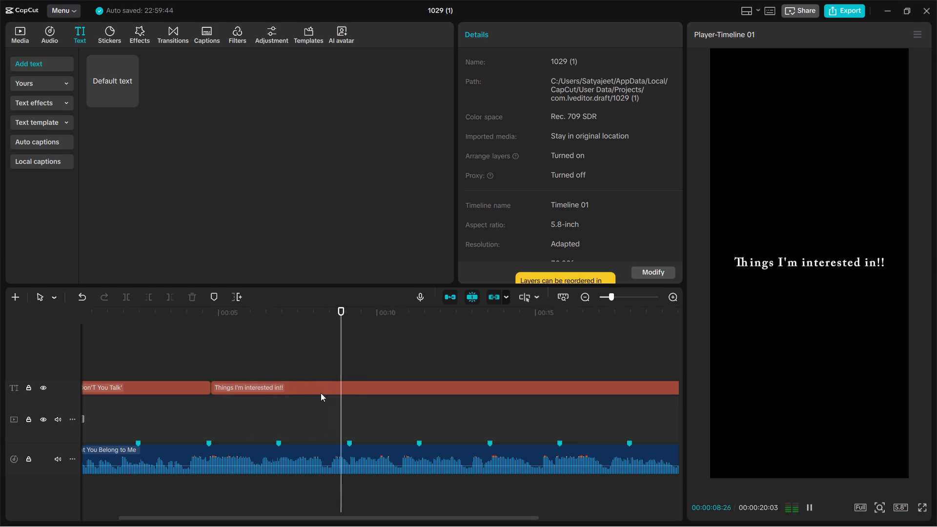
click(401, 364)
drag(401, 364, 230, 384)
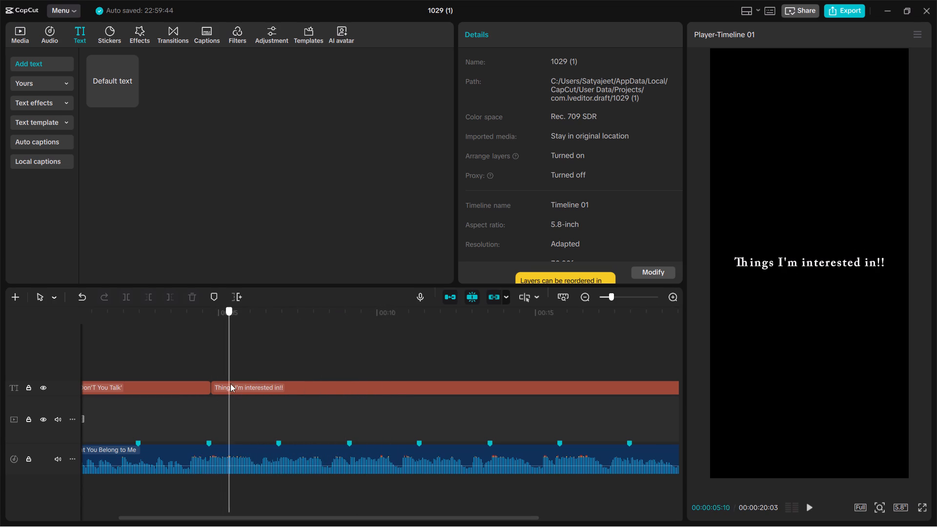
drag(230, 384, 229, 385)
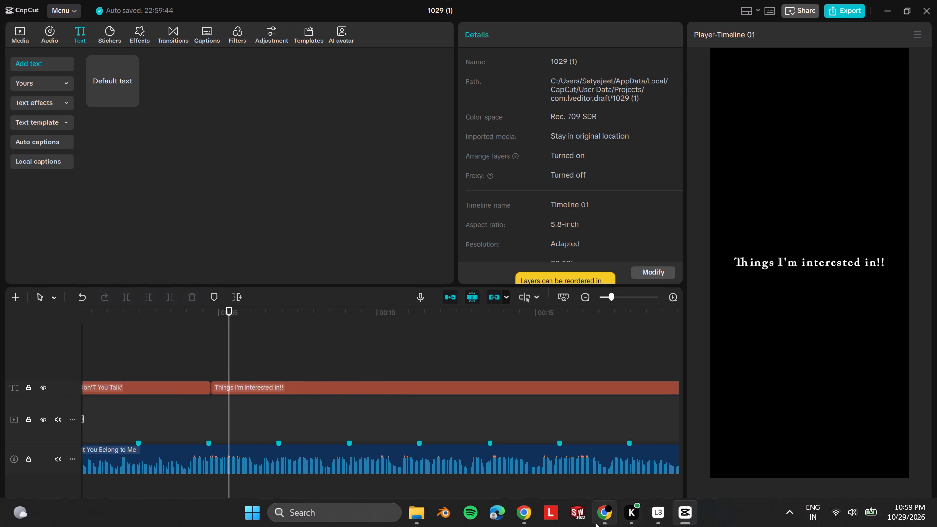
Switch to Chrome and open the bookmarked CAD Assignments Drive folder in a new tab.
click(531, 515)
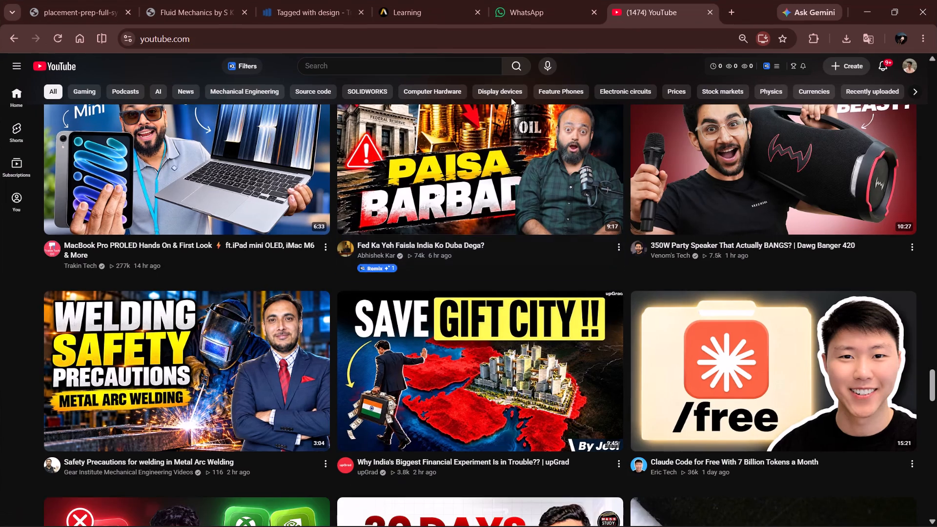
click(738, 10)
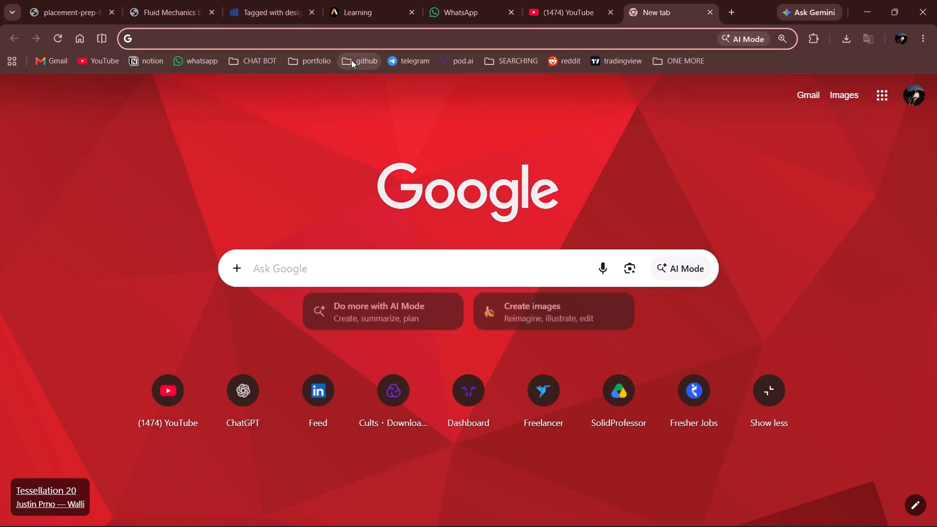
click(350, 60)
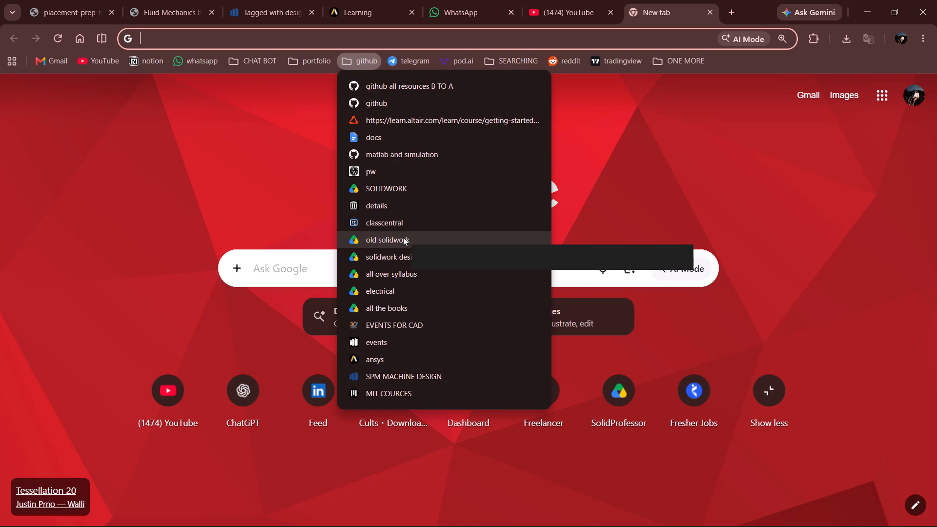
click(403, 253)
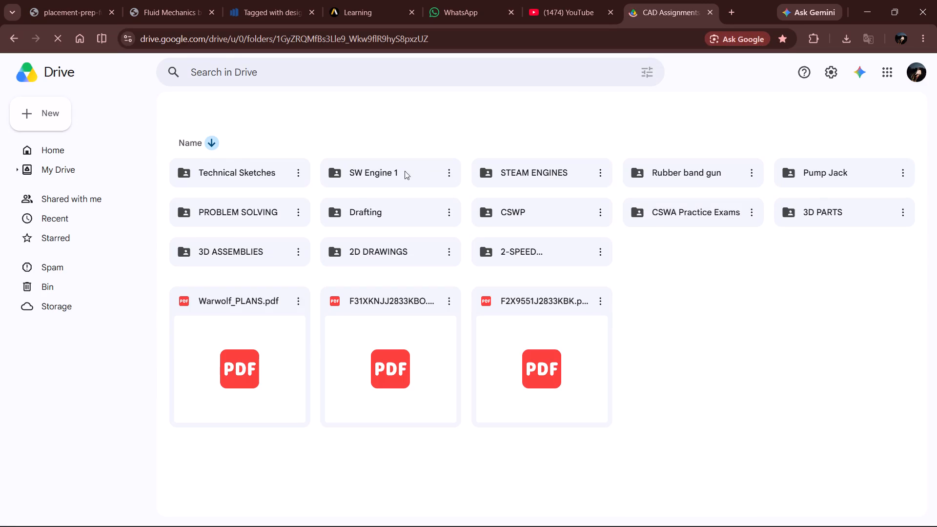
Download 4.png from the SW Engine 1 folder.
double_click(395, 176)
double_click(392, 196)
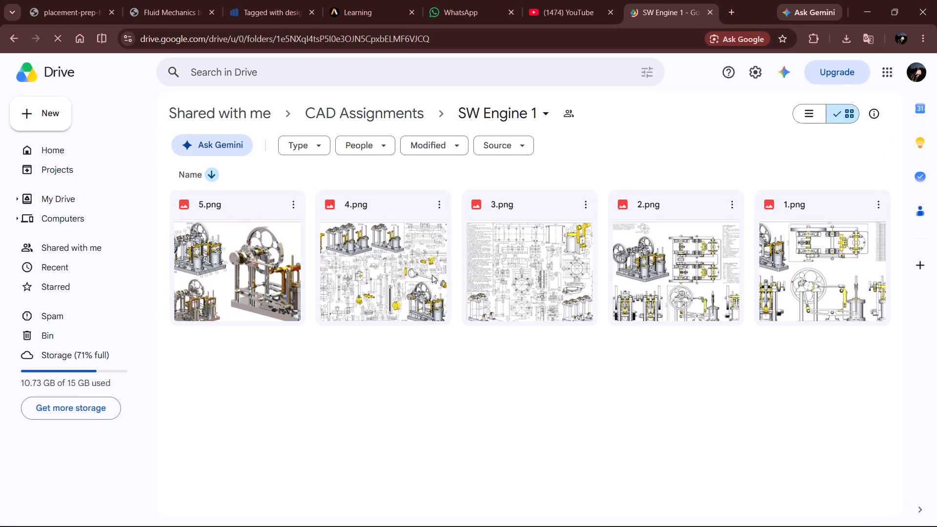
click(441, 201)
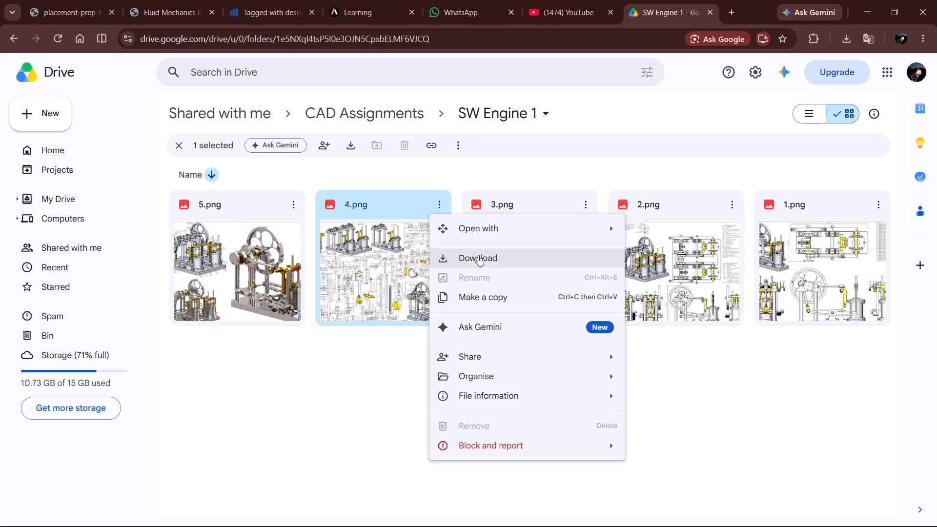
click(477, 257)
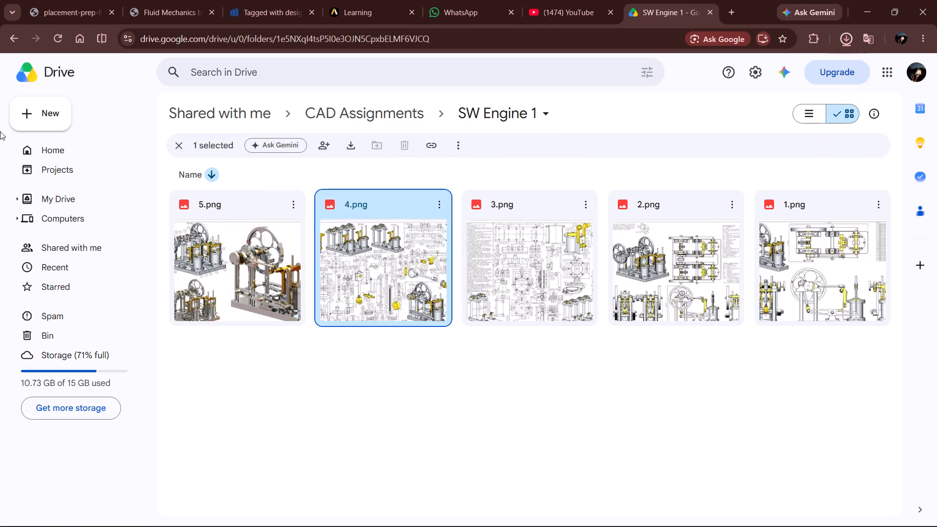
Look through the drawing thumbnails in the 2D DRAWINGS folder of CAD Assignments.
click(18, 43)
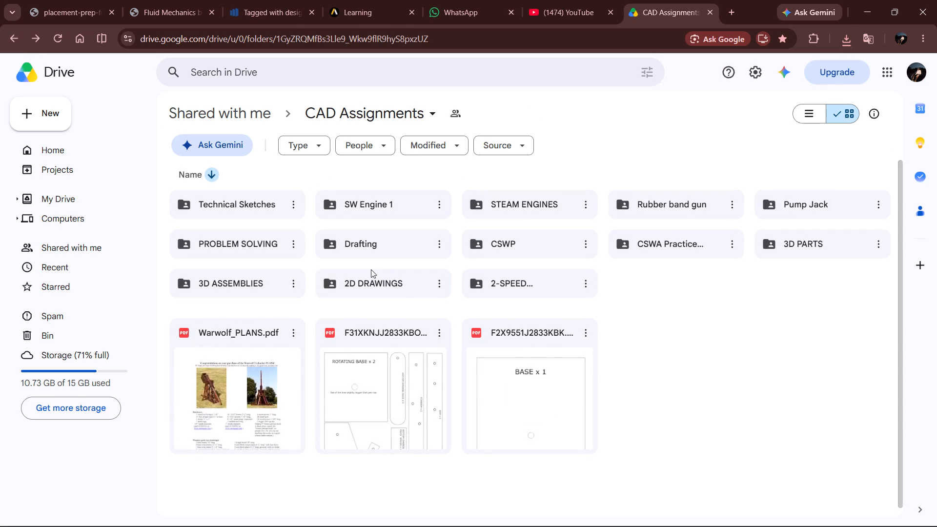
double_click(369, 277)
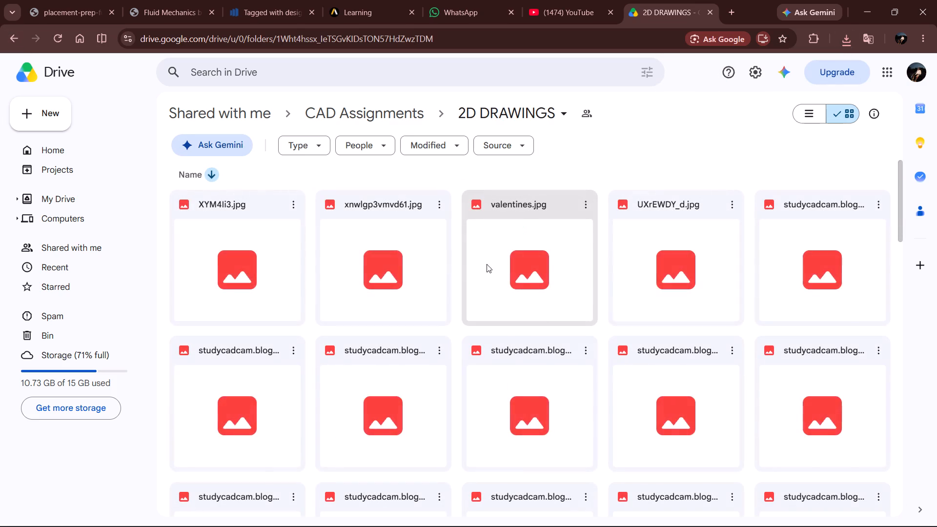
scroll(654, 305, down, 8)
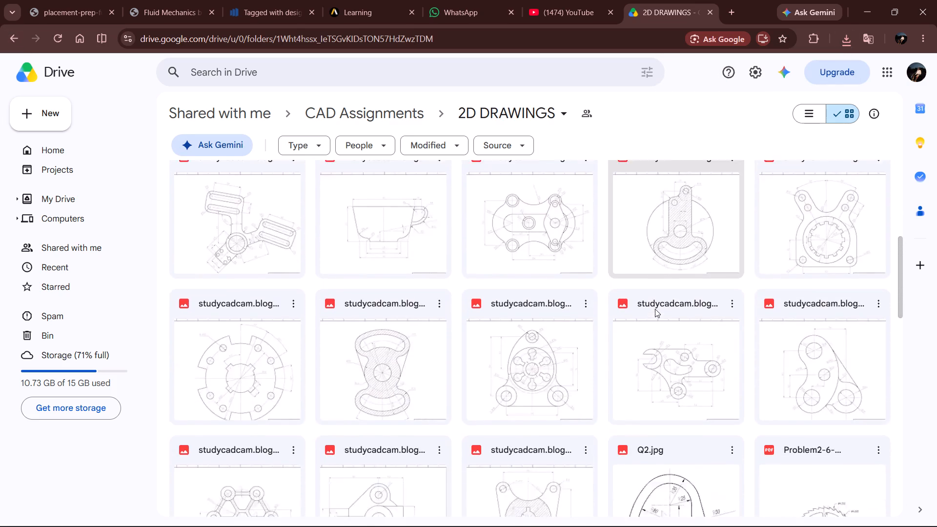
scroll(655, 309, down, 18)
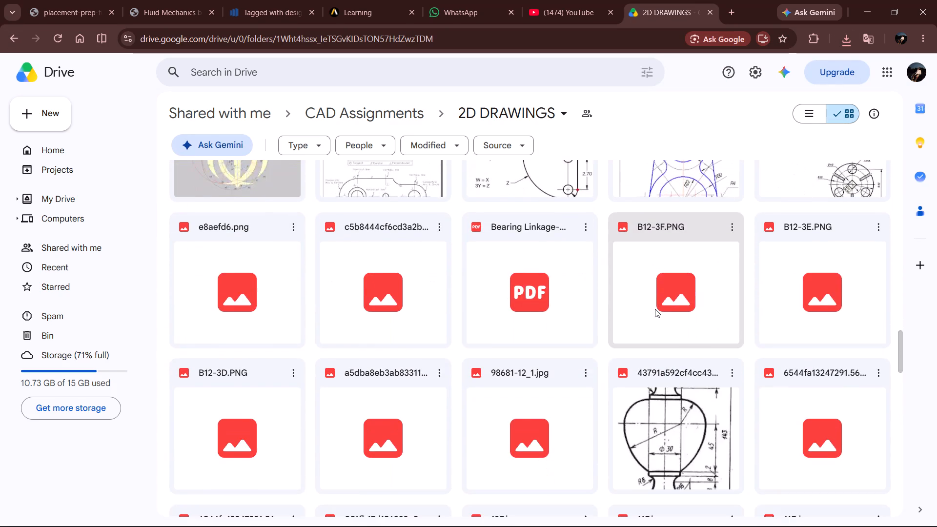
scroll(592, 304, up, 1)
scroll(590, 305, down, 8)
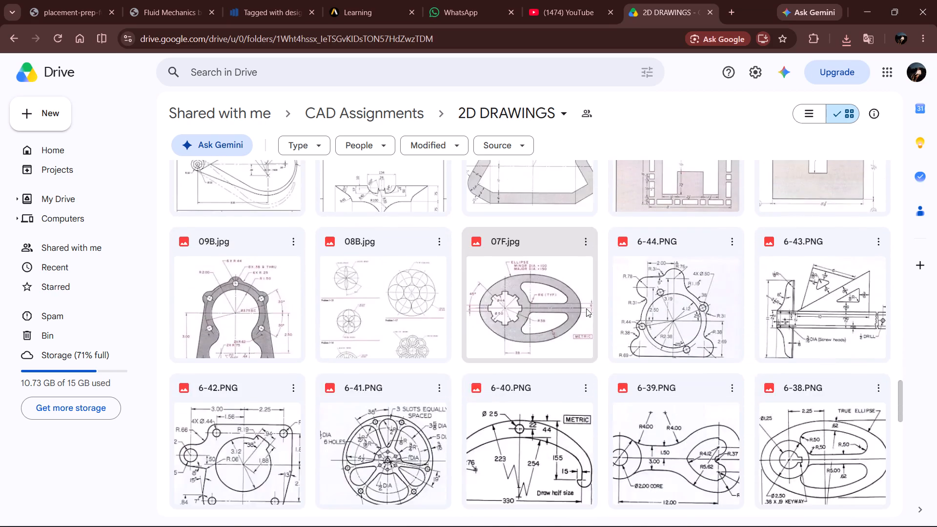
scroll(586, 308, down, 20)
scroll(586, 308, down, 2)
scroll(586, 308, up, 2)
scroll(586, 308, down, 9)
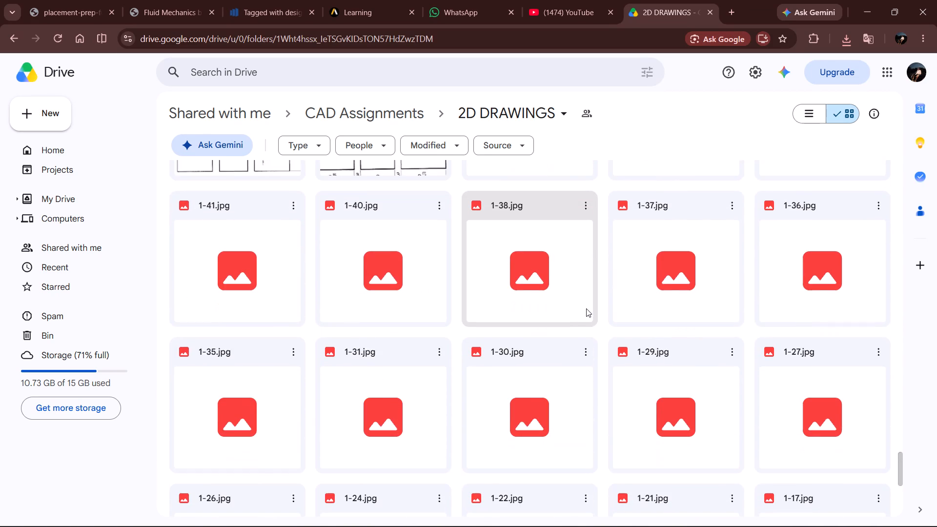
Examine the part sketches in the From Studycadcam subfolder of Technical Sketches.
click(12, 41)
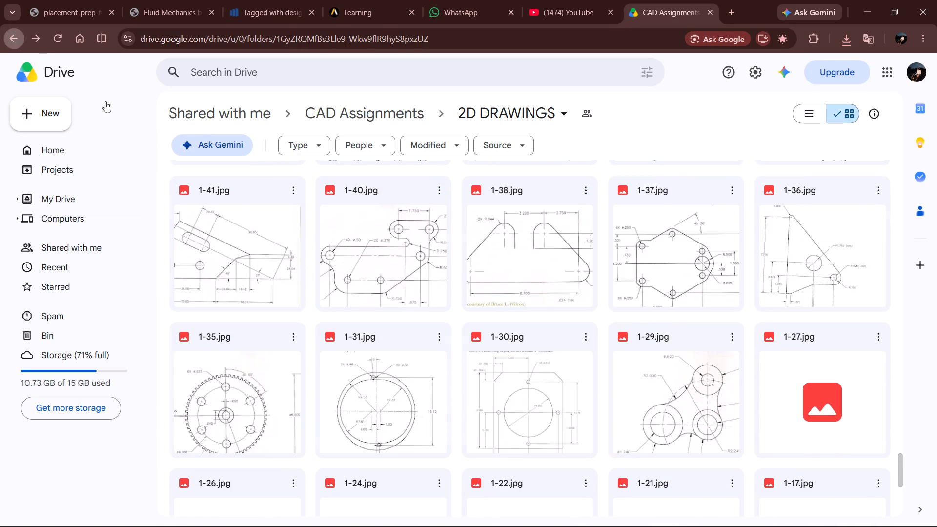
double_click(222, 210)
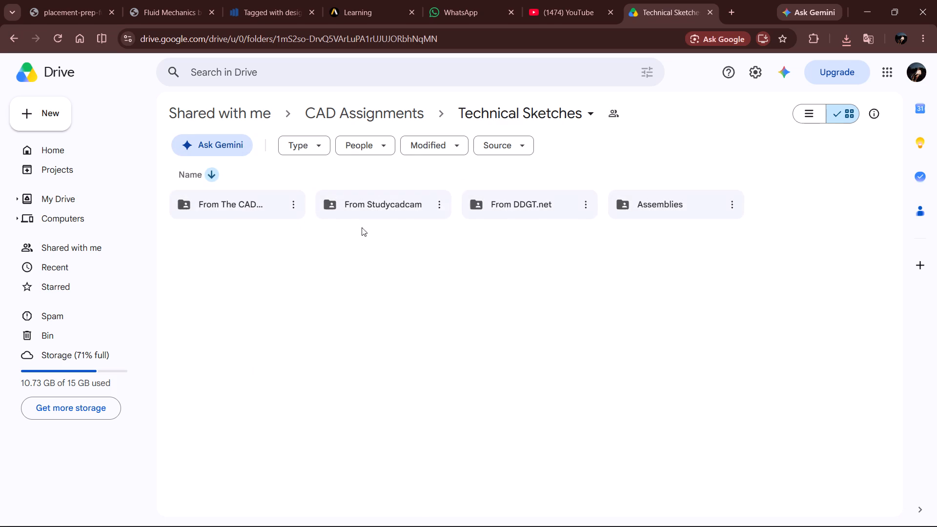
double_click(389, 208)
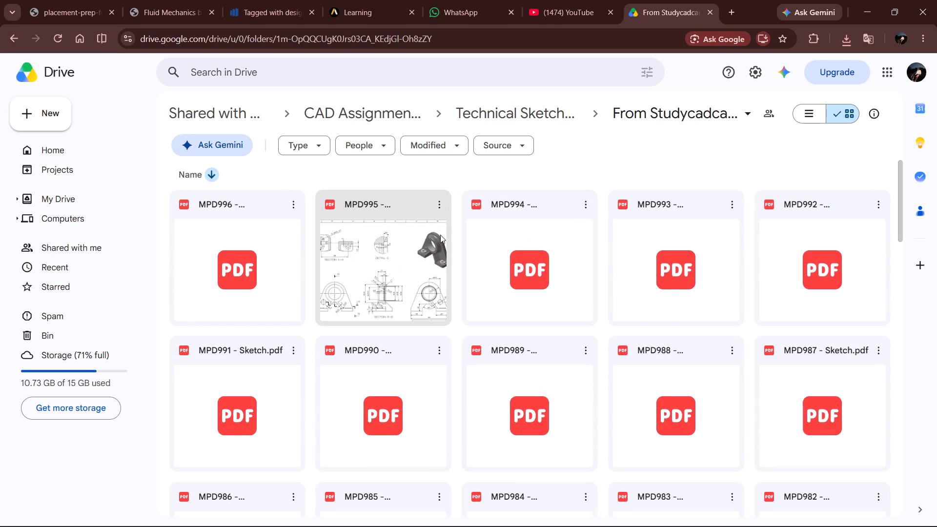
scroll(574, 292, down, 3)
drag(898, 226, 898, 253)
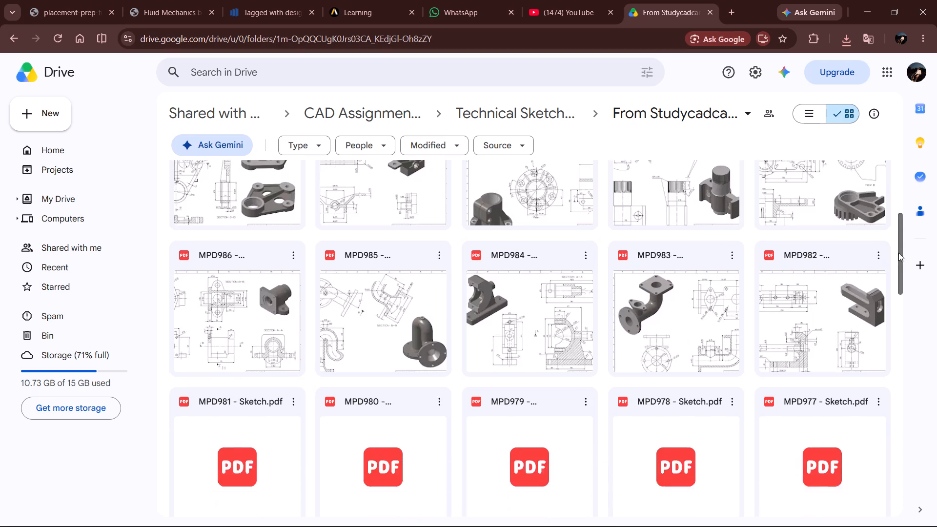
drag(898, 253, 923, 459)
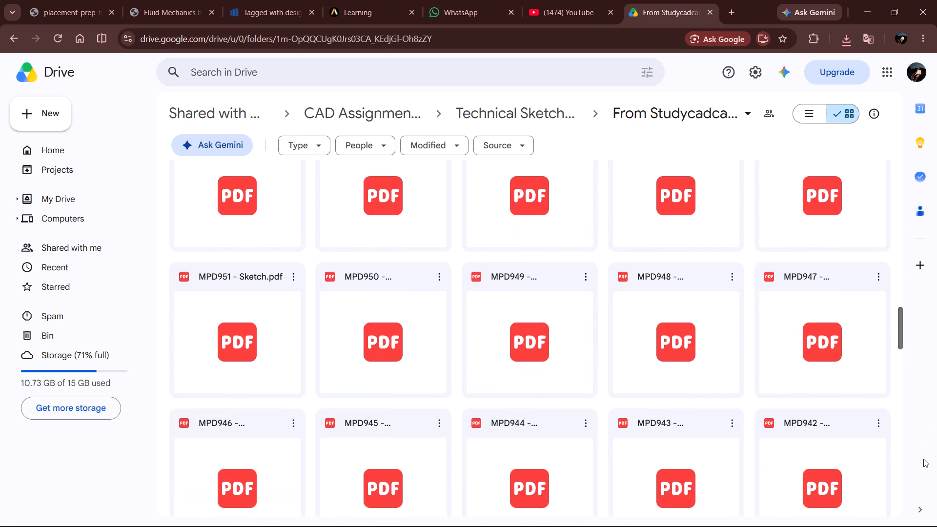
drag(923, 459, 926, 438)
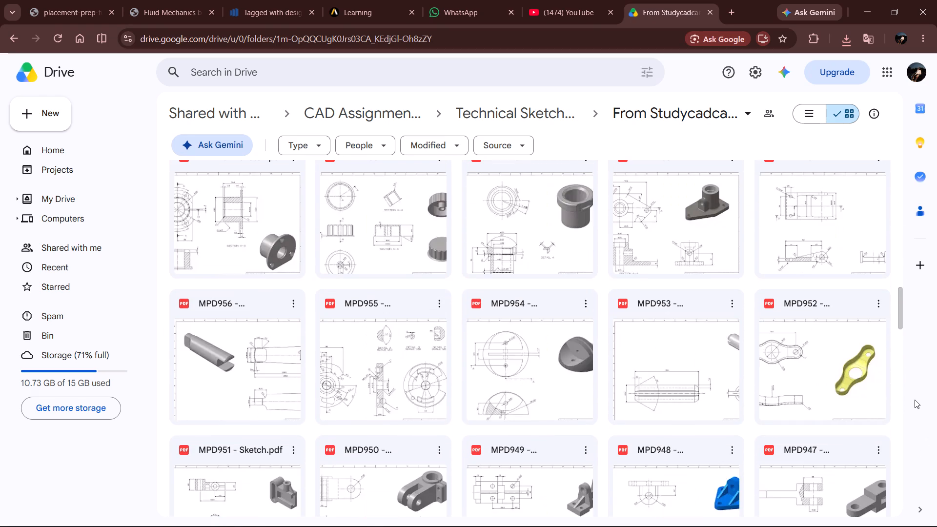
Look through the part drawings in the CAD Album of 100 parts subfolder of Technical Sketches.
click(13, 41)
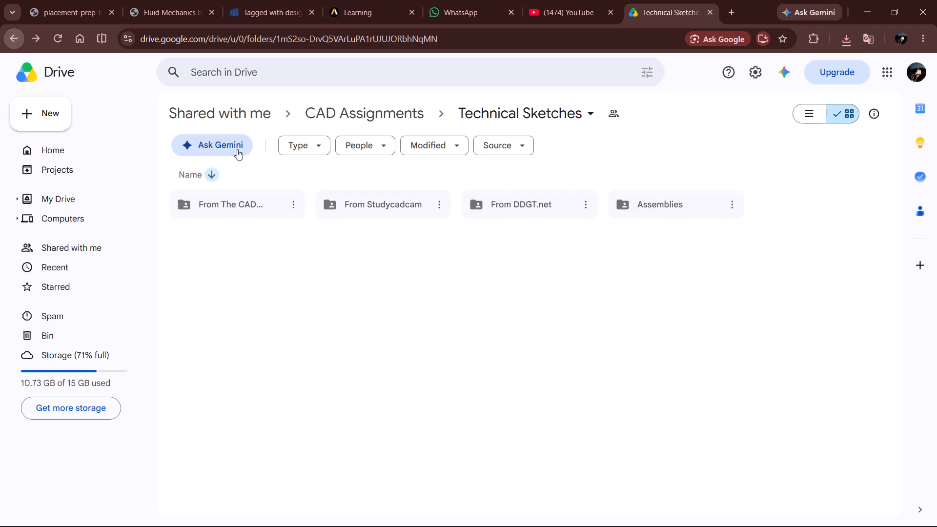
click(256, 197)
click(256, 197)
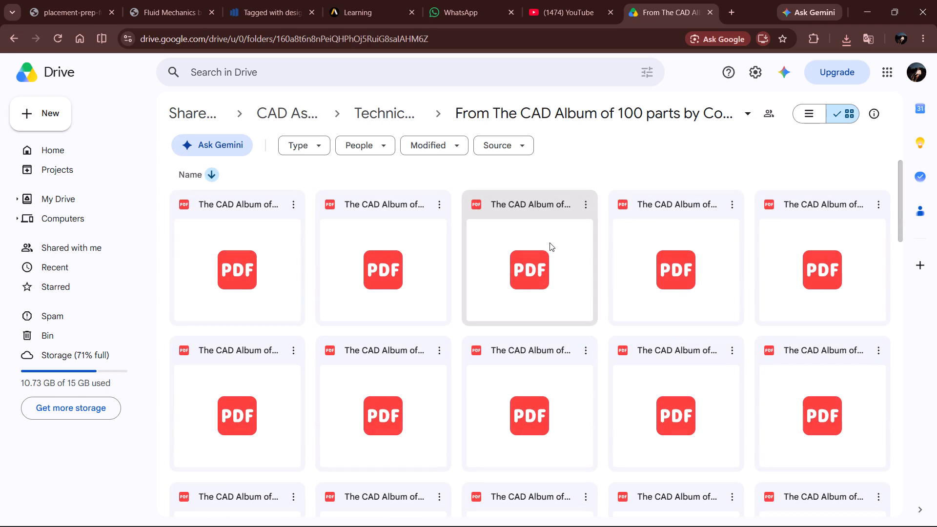
scroll(797, 255, down, 2)
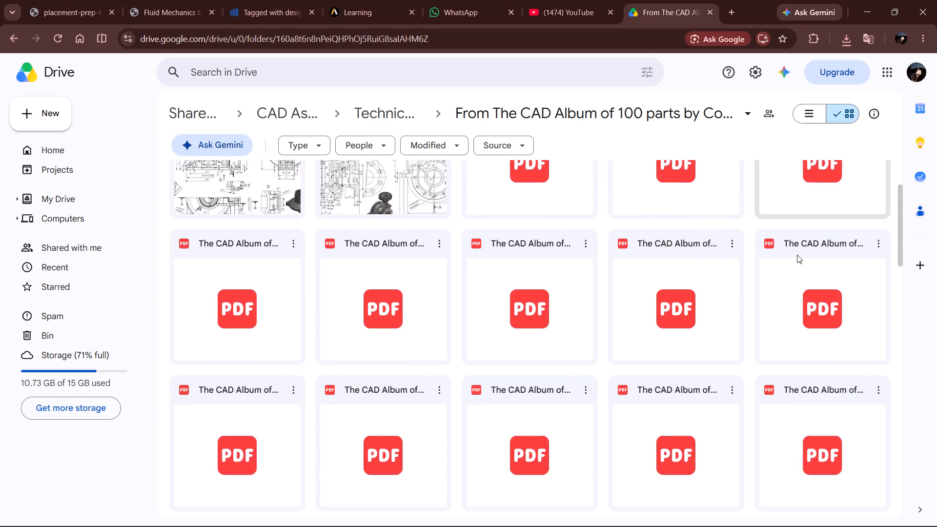
scroll(797, 255, up, 3)
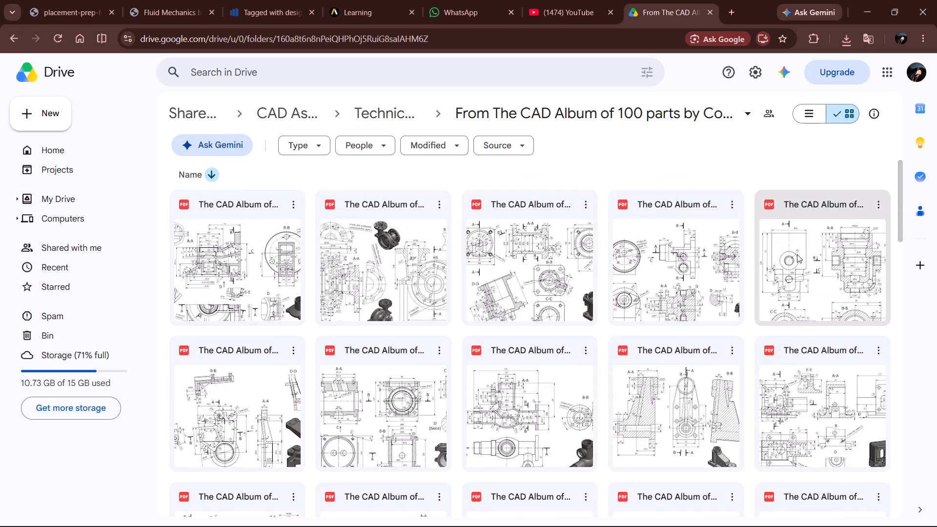
scroll(797, 254, down, 5)
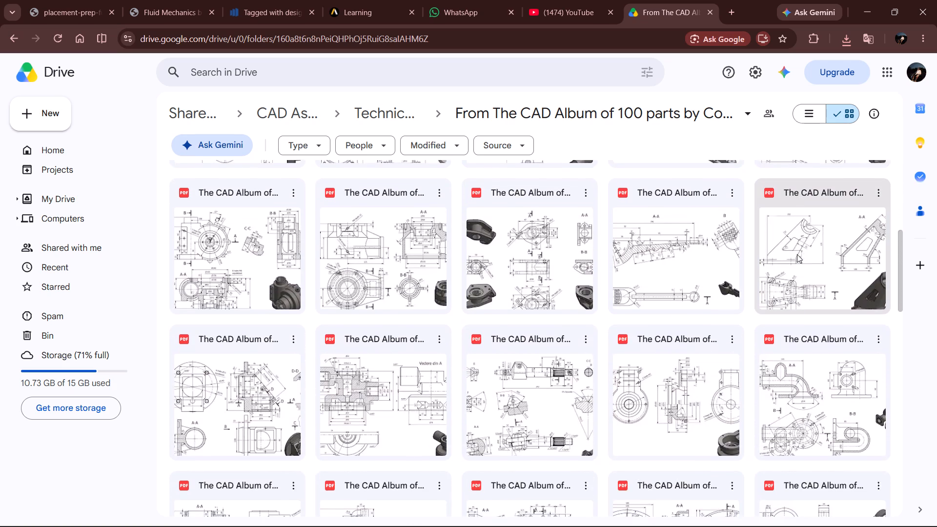
scroll(797, 254, down, 8)
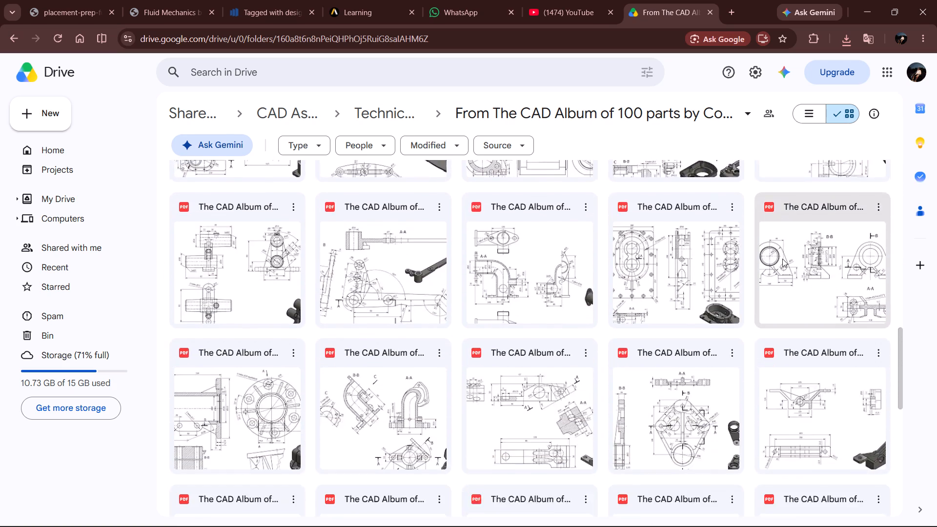
scroll(782, 259, down, 8)
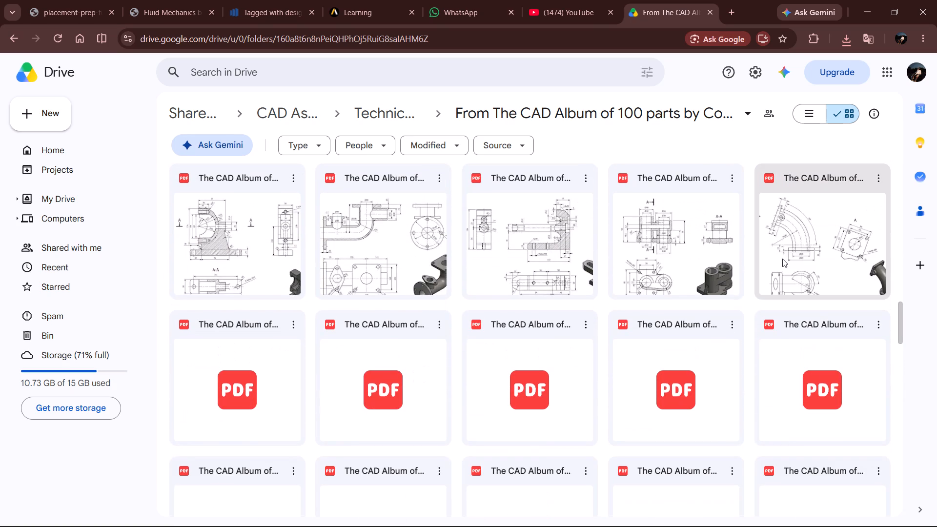
scroll(782, 259, up, 2)
scroll(782, 259, down, 9)
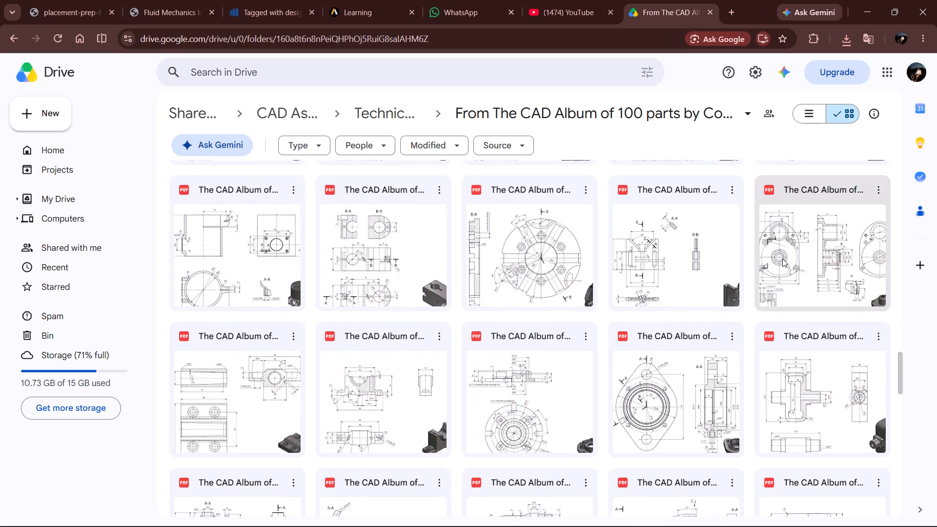
scroll(782, 259, down, 7)
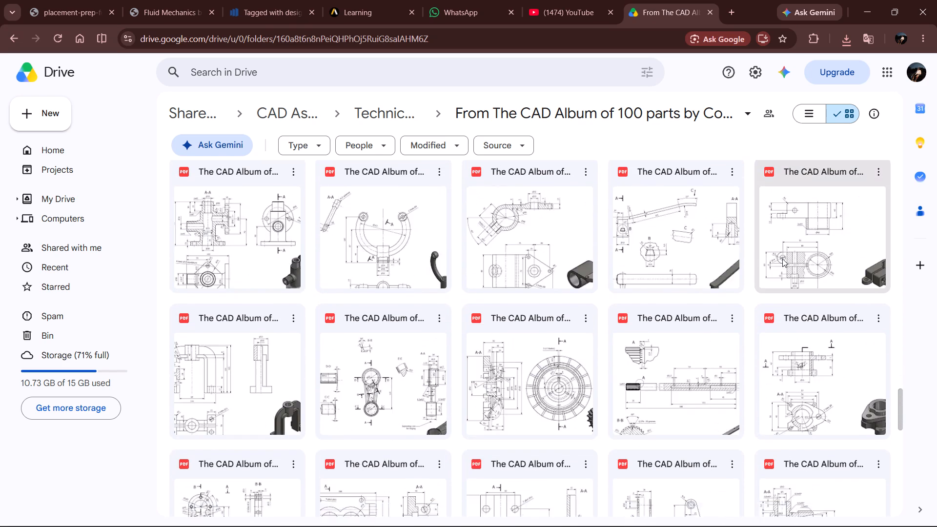
scroll(782, 259, down, 11)
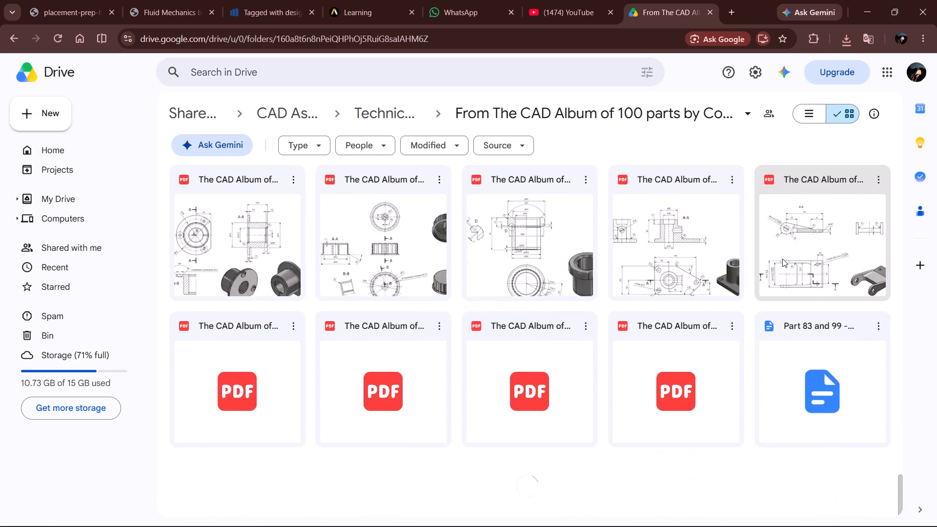
Download the folder's first drawing, The CAD Album of 100 parts - 100.pdf.
scroll(775, 247, up, 3)
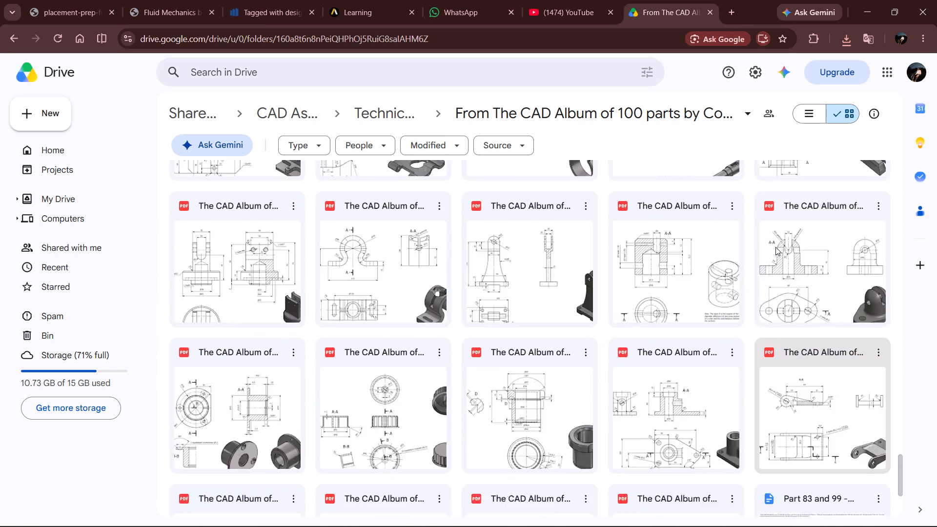
scroll(772, 256, up, 15)
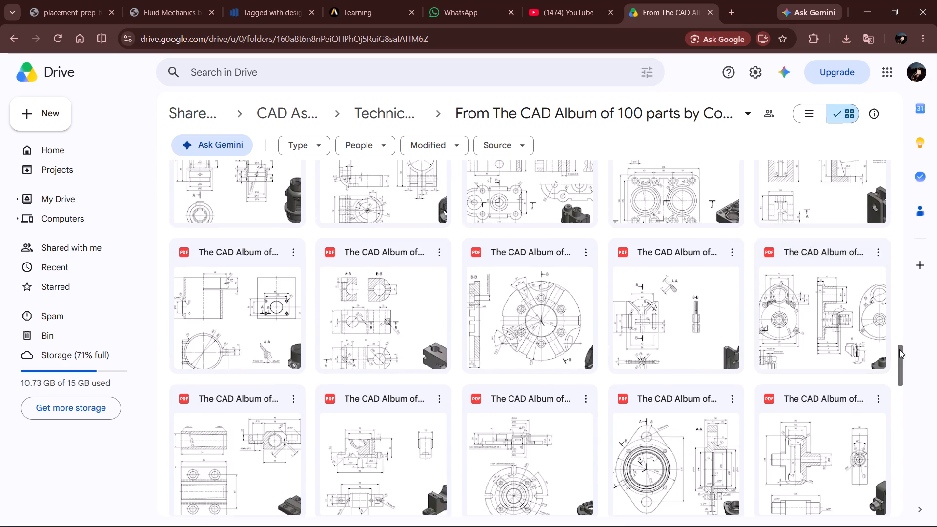
drag(899, 349, 936, 152)
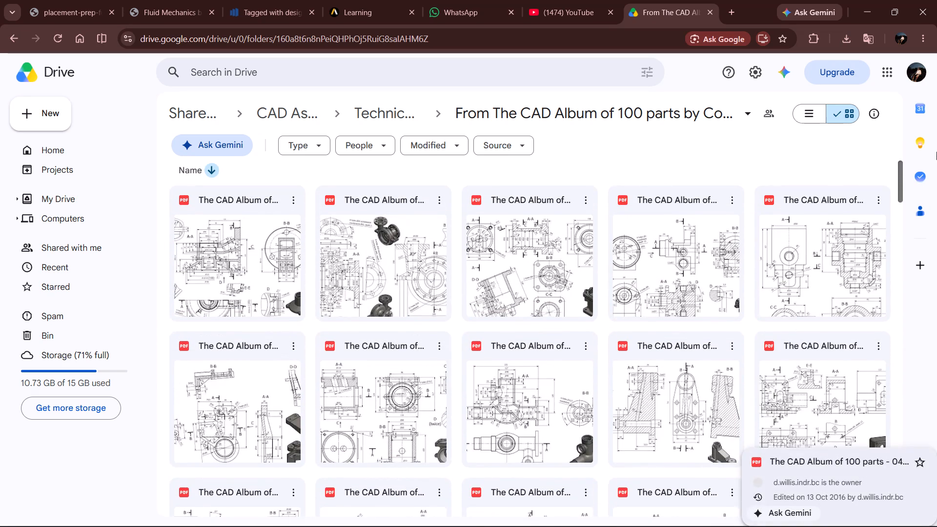
drag(936, 152, 936, 151)
click(295, 198)
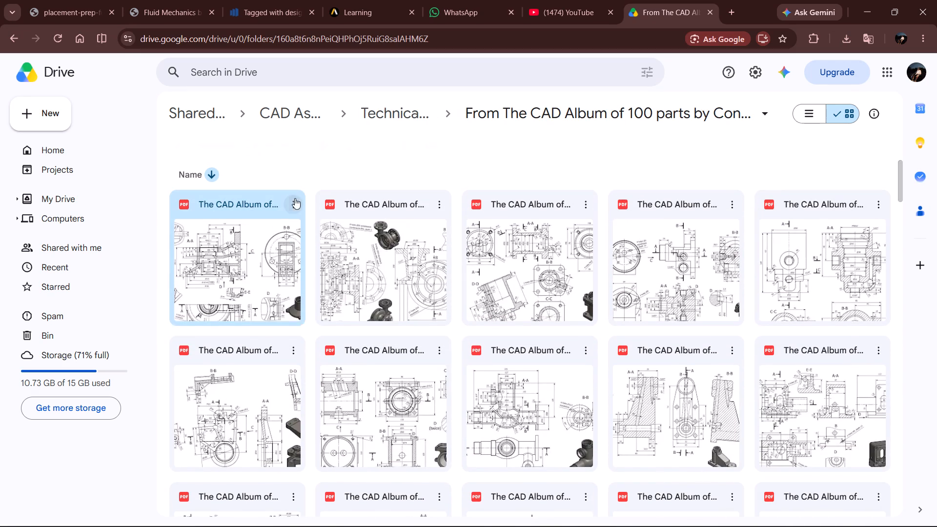
click(307, 259)
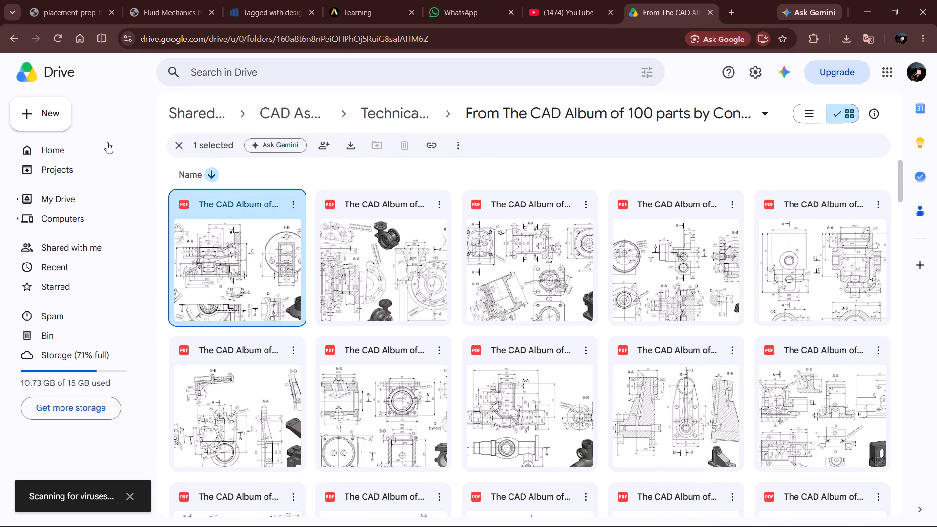
Look through the drawings in the From DDGT.net and Assemblies subfolders of Technical Sketches.
click(9, 41)
double_click(516, 212)
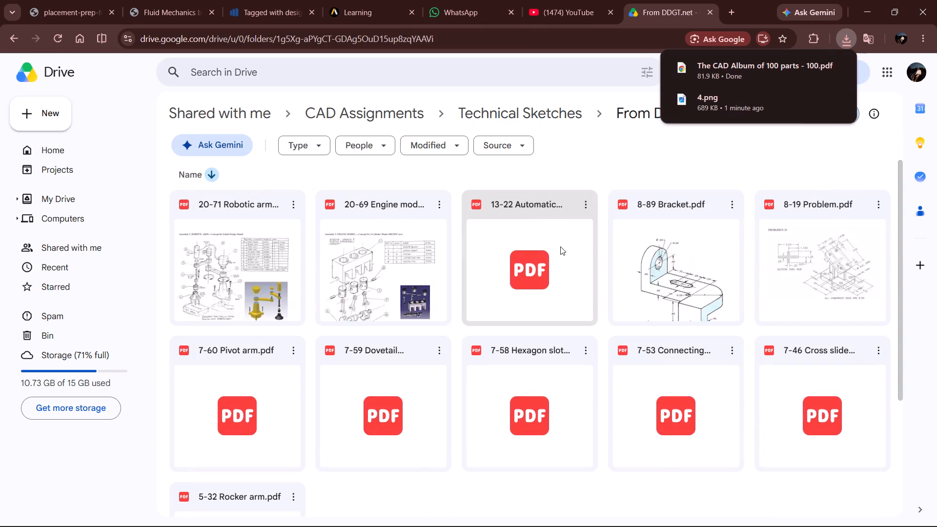
scroll(560, 247, down, 2)
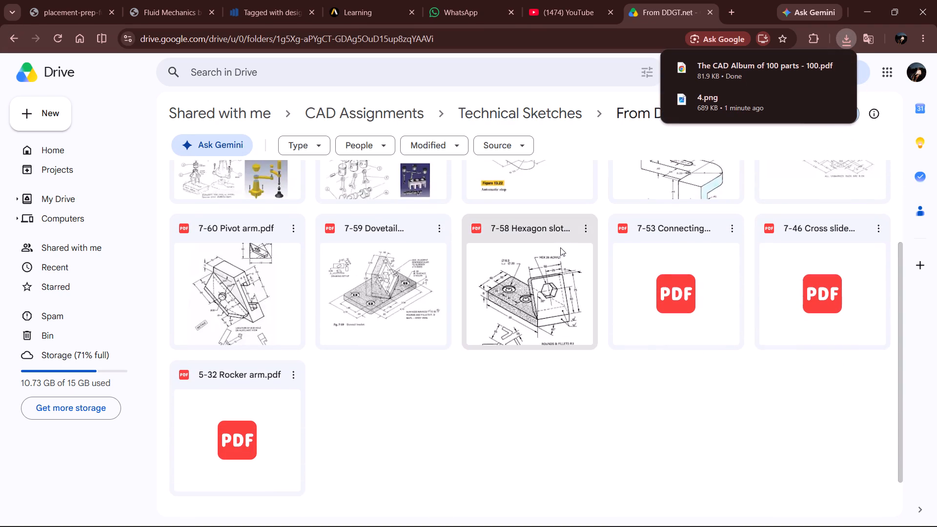
scroll(562, 289, up, 3)
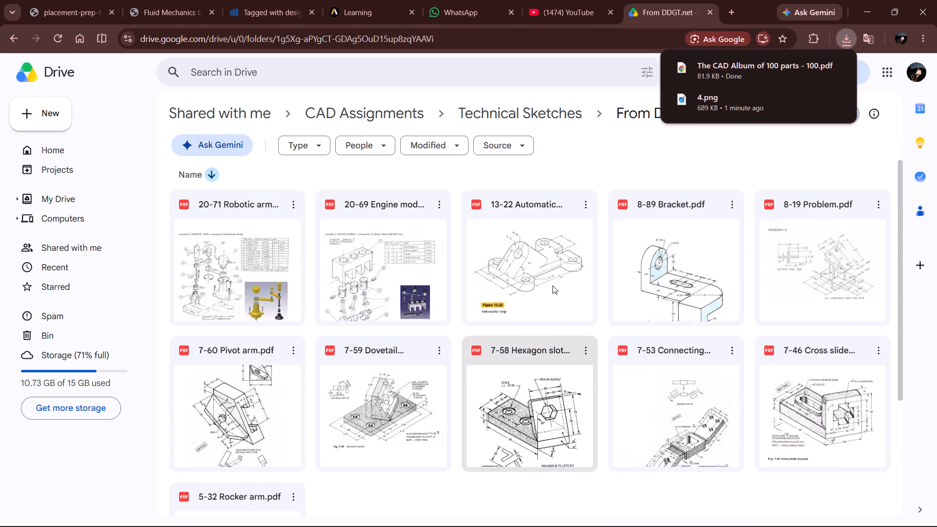
click(13, 43)
double_click(641, 209)
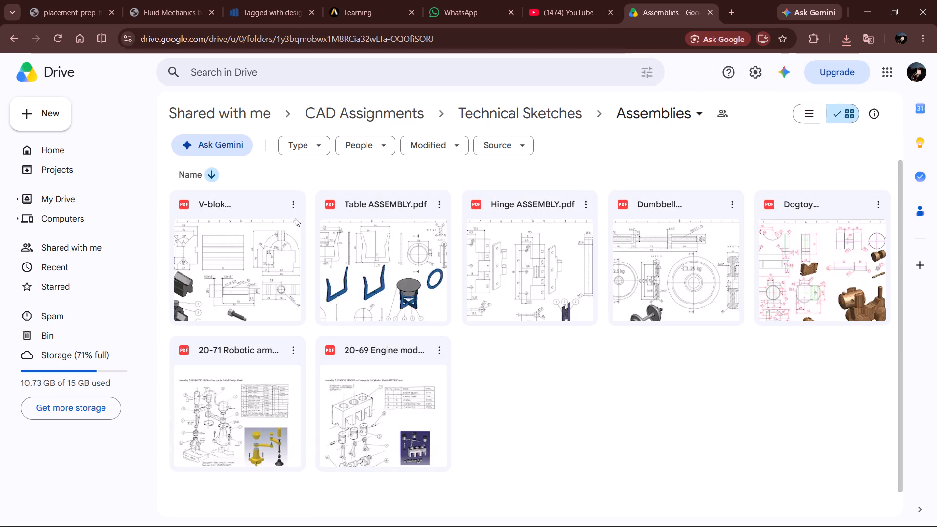
Look through the part drawings in the Blueprints Vertical Twin Steam Engine folder under STEAM ENGINES in CAD Assignments.
double_click(9, 37)
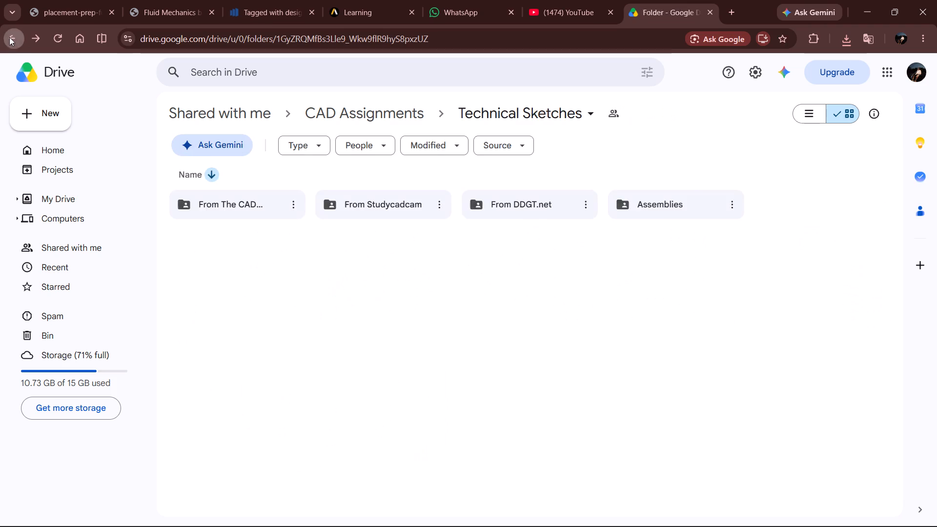
double_click(525, 208)
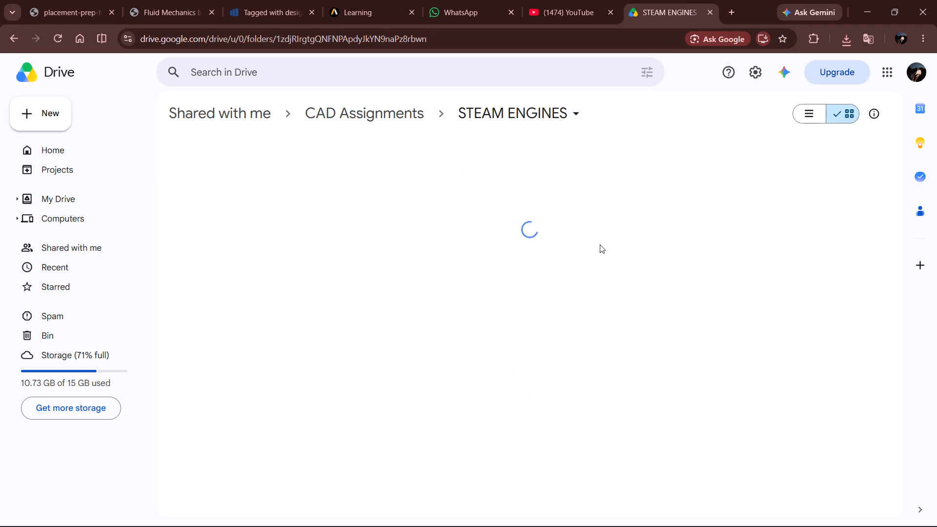
double_click(399, 212)
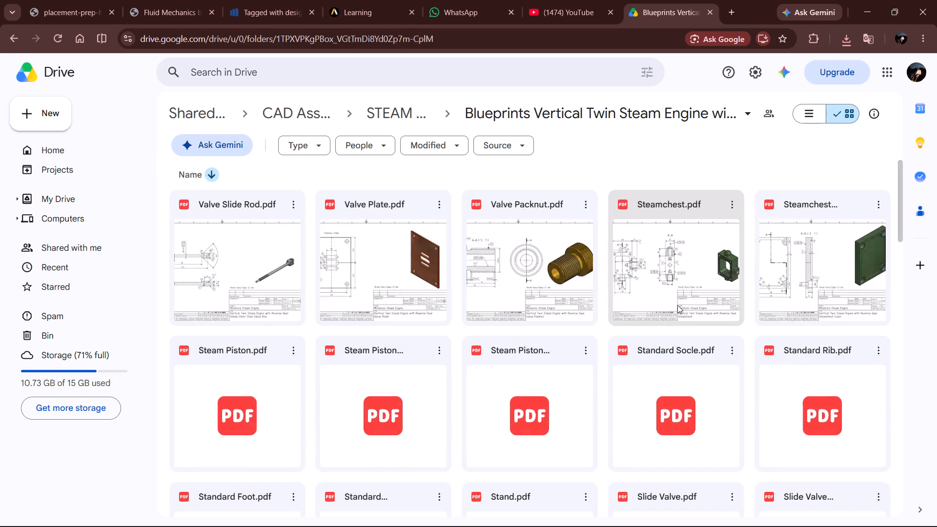
scroll(666, 305, down, 10)
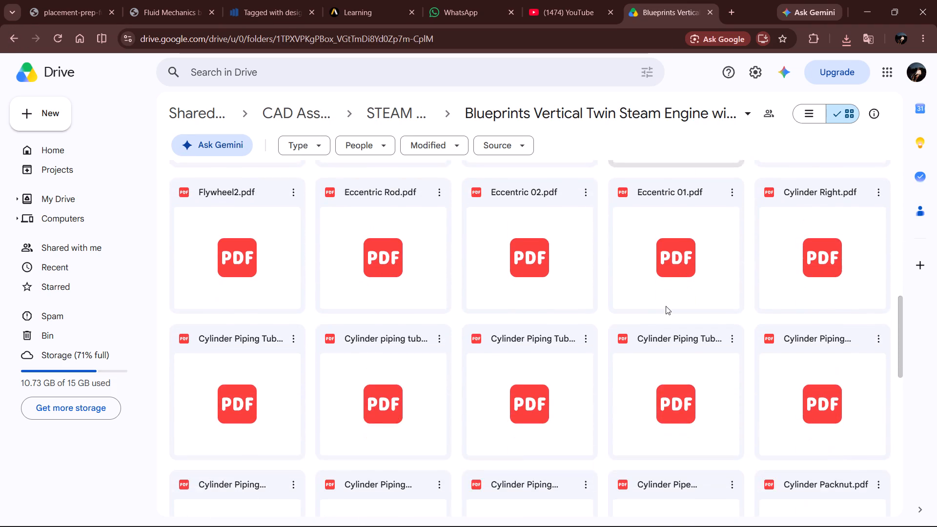
scroll(666, 306, down, 14)
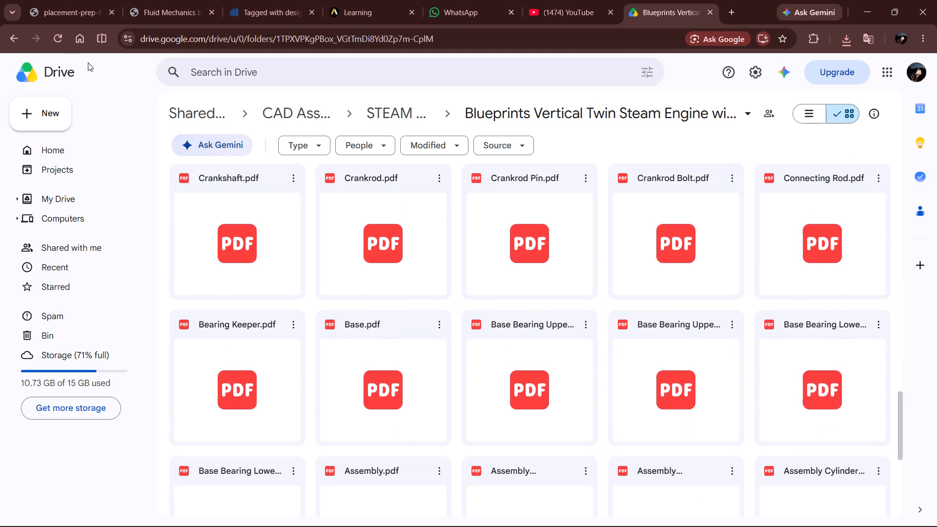
Download Assembly.pdf from the end of the Blueprints Vertical Twin Steam Engine folder.
click(13, 39)
double_click(364, 205)
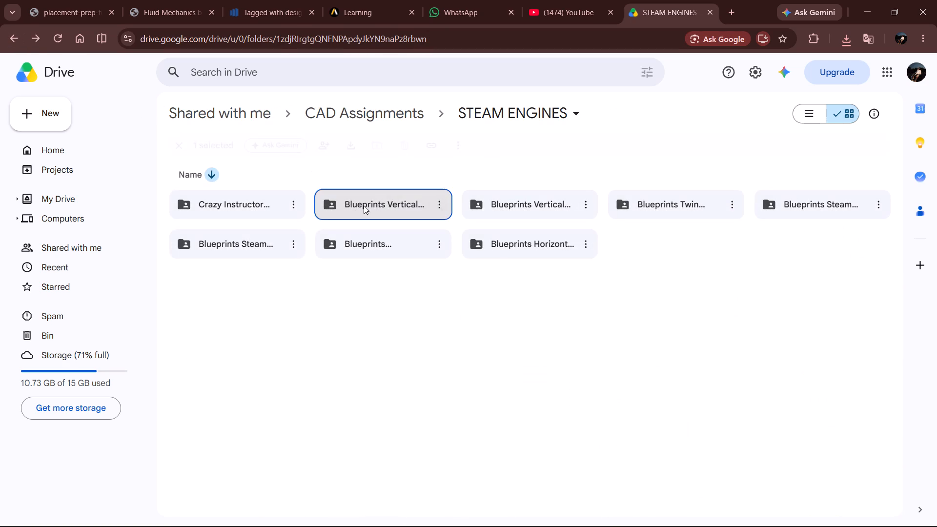
scroll(673, 306, down, 9)
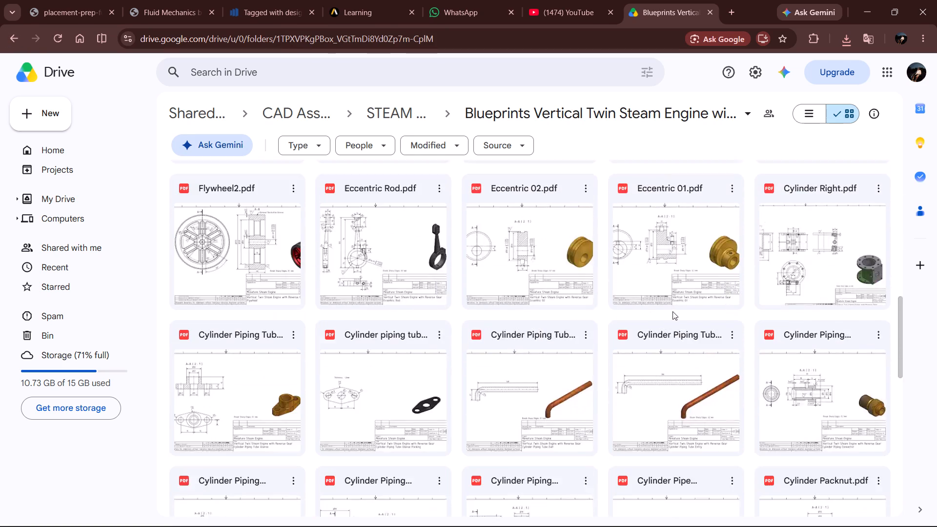
scroll(672, 311, down, 20)
scroll(672, 311, down, 1)
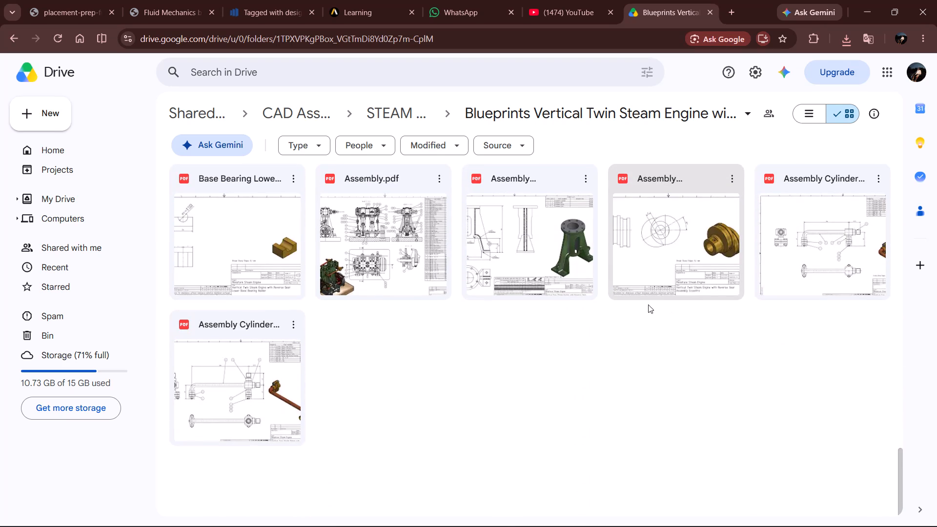
click(445, 179)
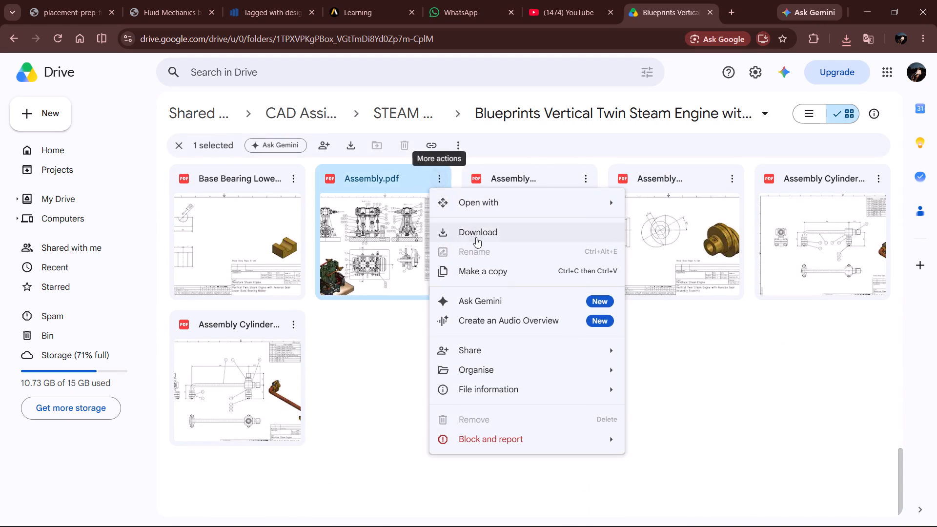
click(457, 232)
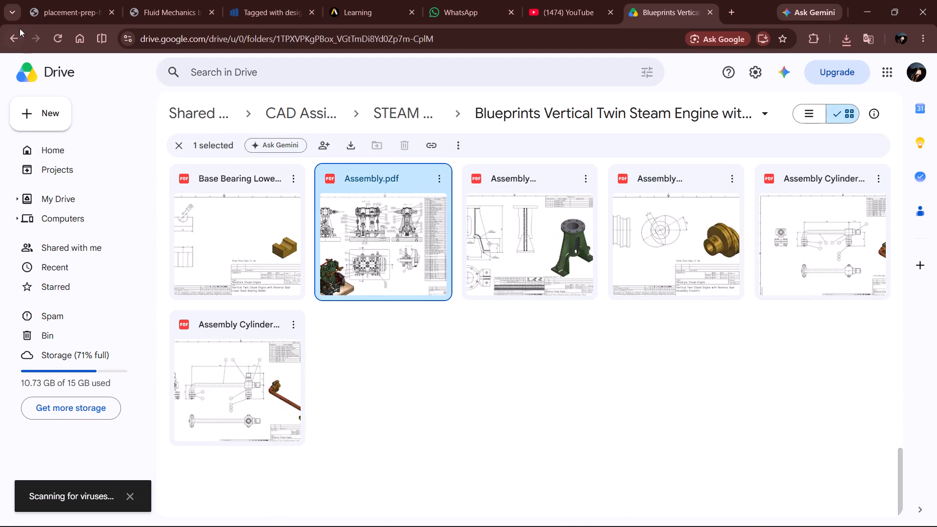
Examine the part and assembly drawings in the Blueprints Twin Steam Engines folder of STEAM ENGINES.
click(16, 38)
click(665, 199)
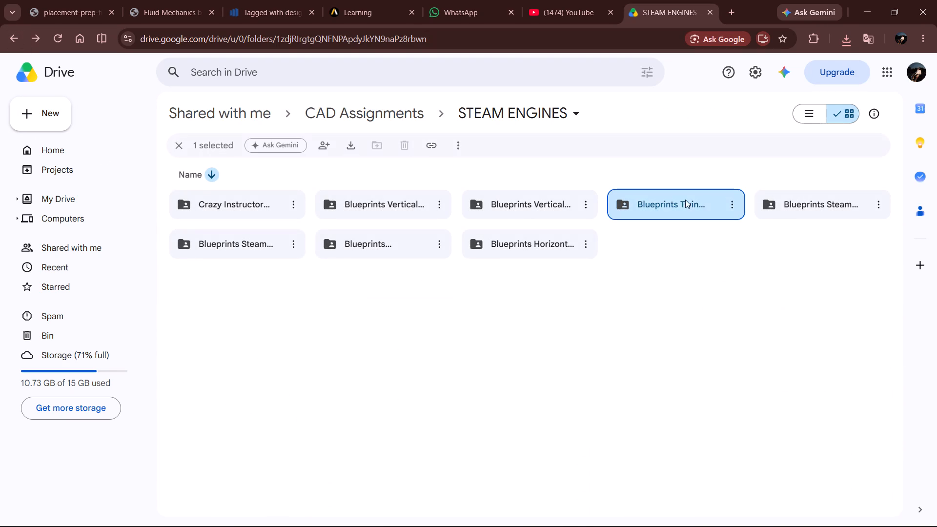
double_click(697, 202)
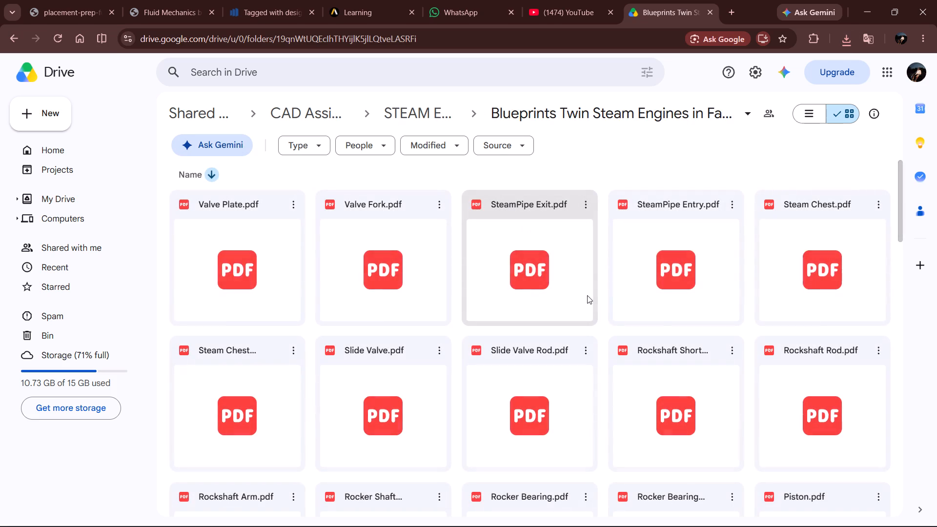
scroll(581, 297, down, 3)
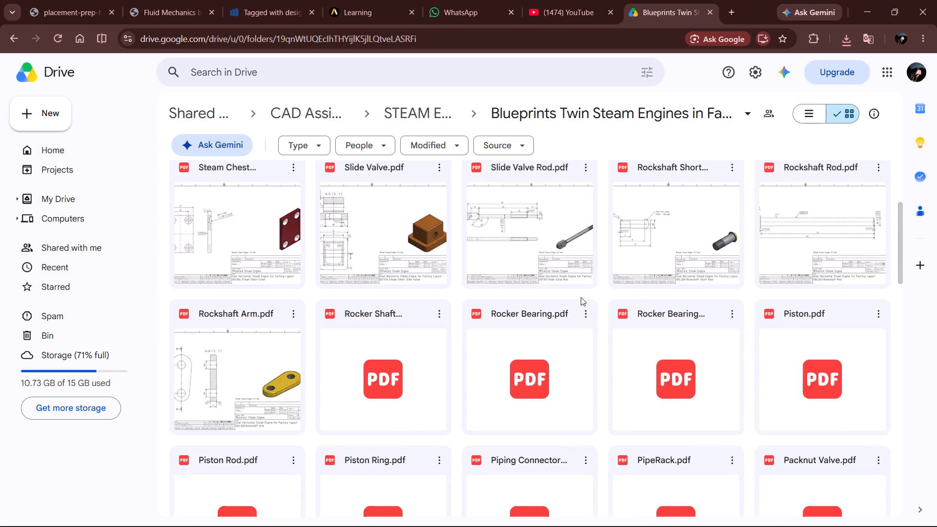
scroll(581, 297, down, 6)
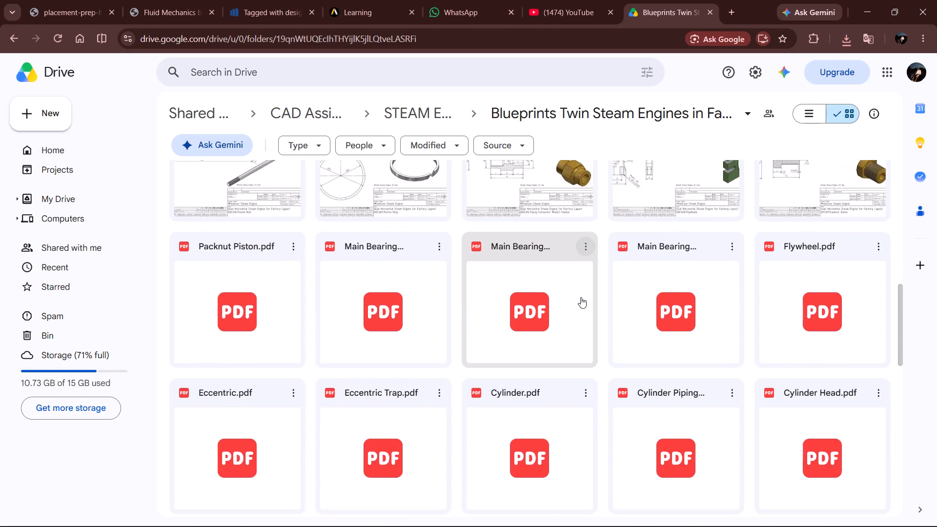
scroll(581, 297, down, 2)
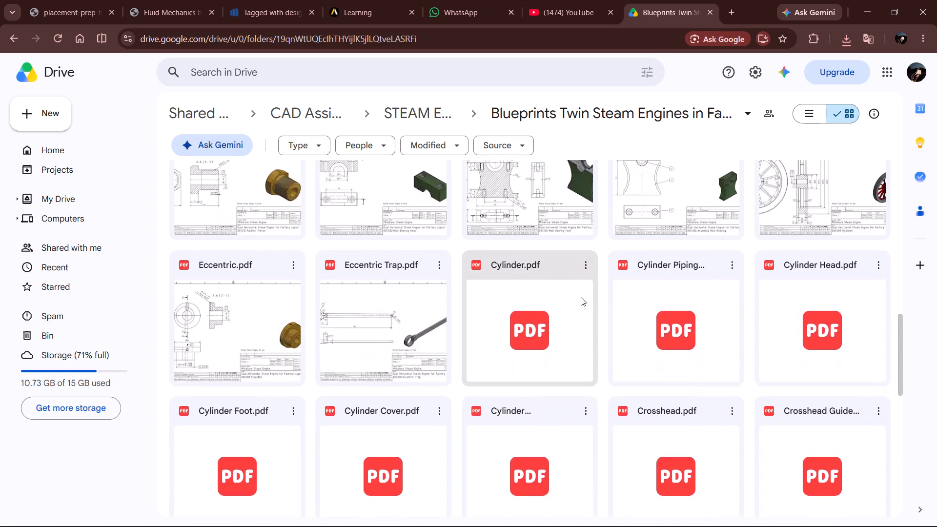
scroll(581, 297, down, 5)
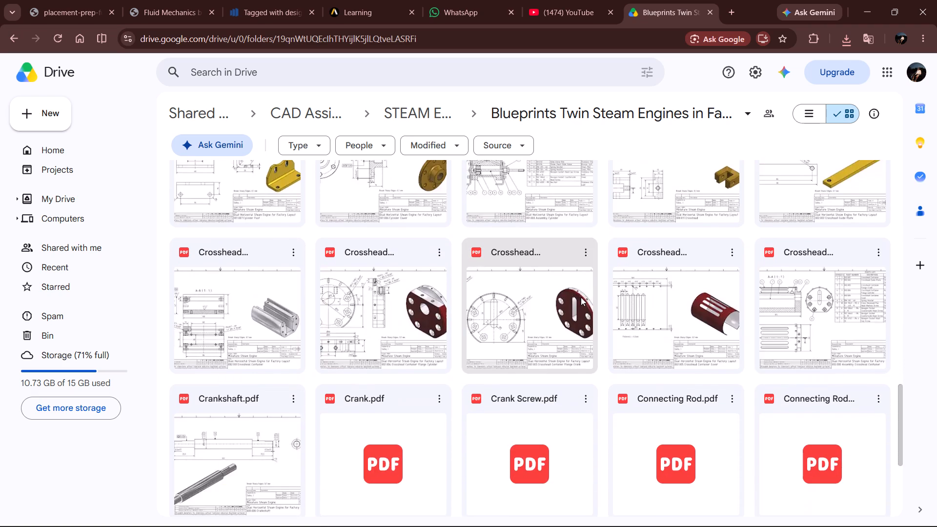
scroll(581, 297, down, 2)
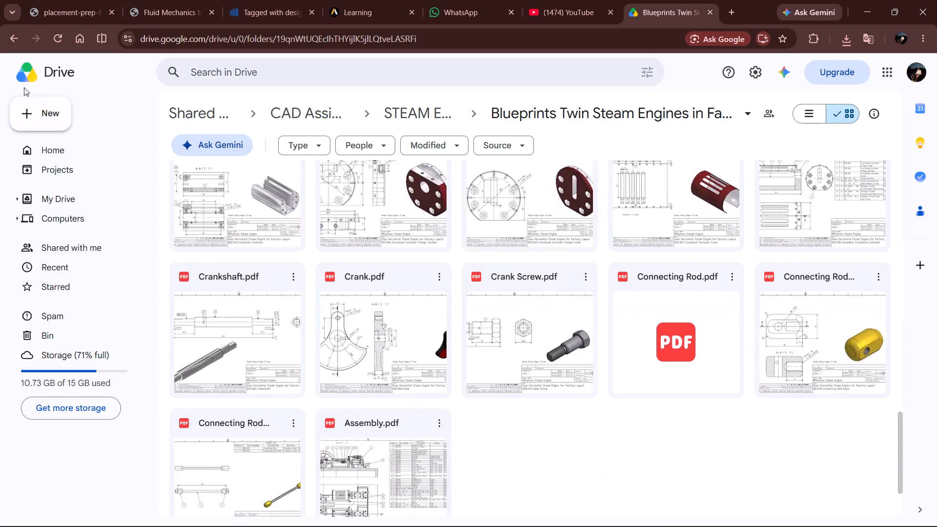
Download Assembly.pdf from the Blueprints Steam Engine with Horizontal Beam folder of STEAM ENGINES.
click(14, 46)
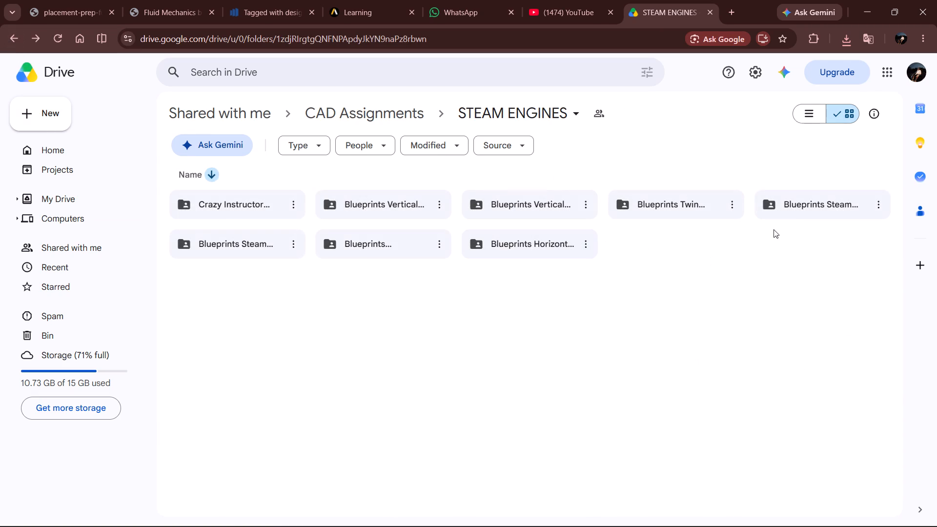
double_click(784, 214)
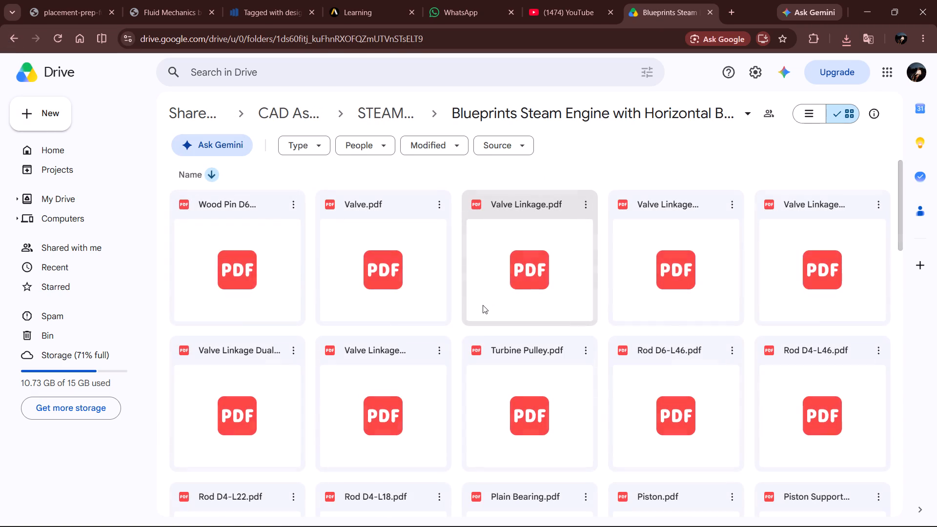
scroll(483, 305, down, 3)
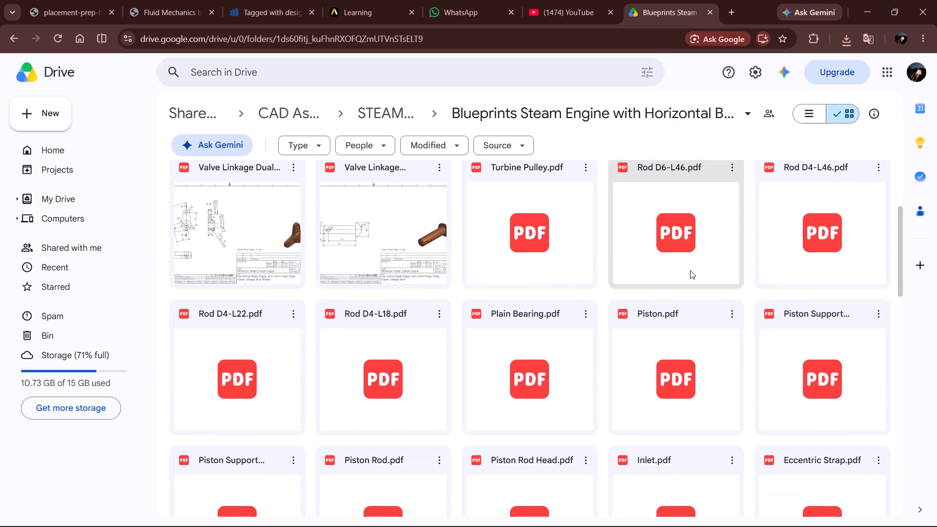
drag(899, 239, 896, 459)
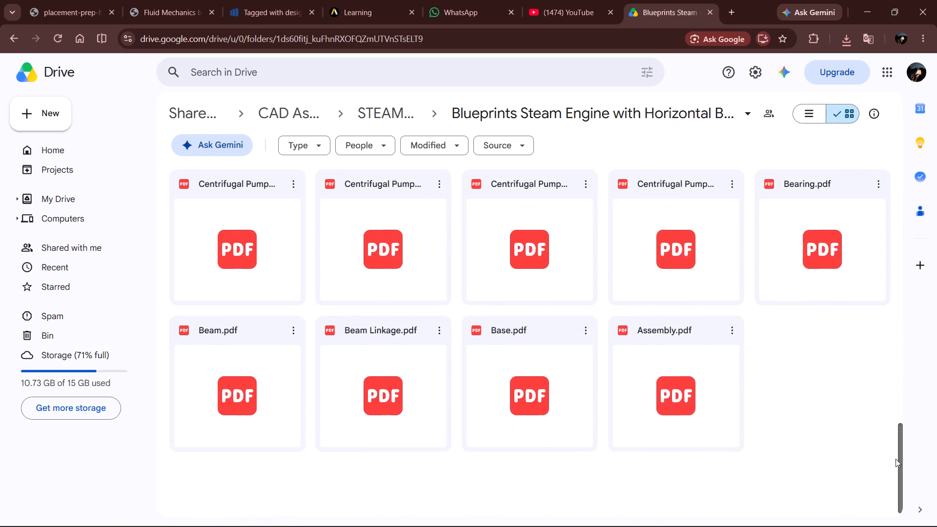
drag(896, 459, 895, 464)
scroll(807, 401, up, 1)
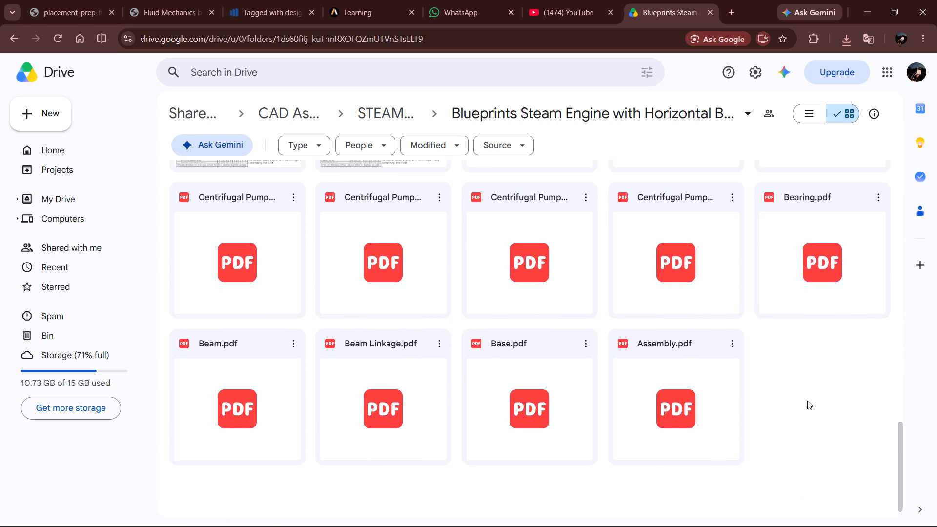
scroll(807, 401, up, 1)
scroll(805, 394, down, 2)
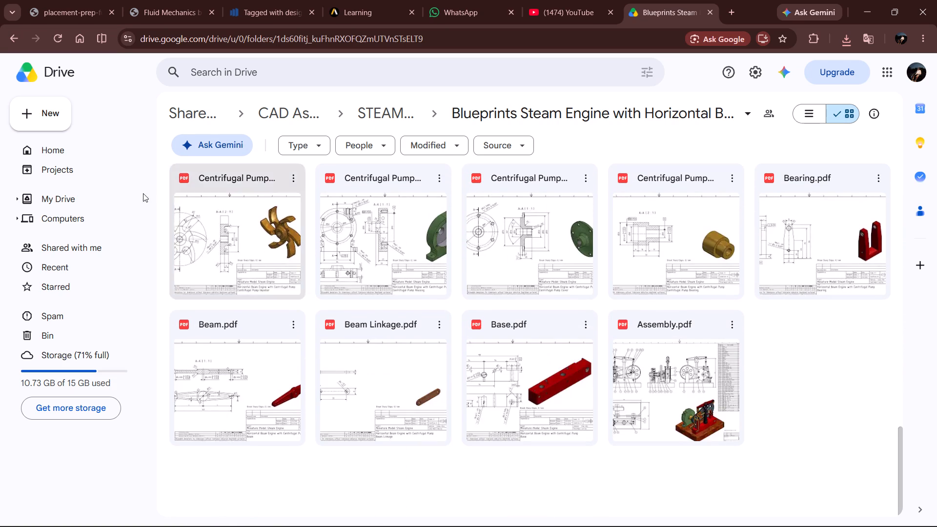
click(733, 321)
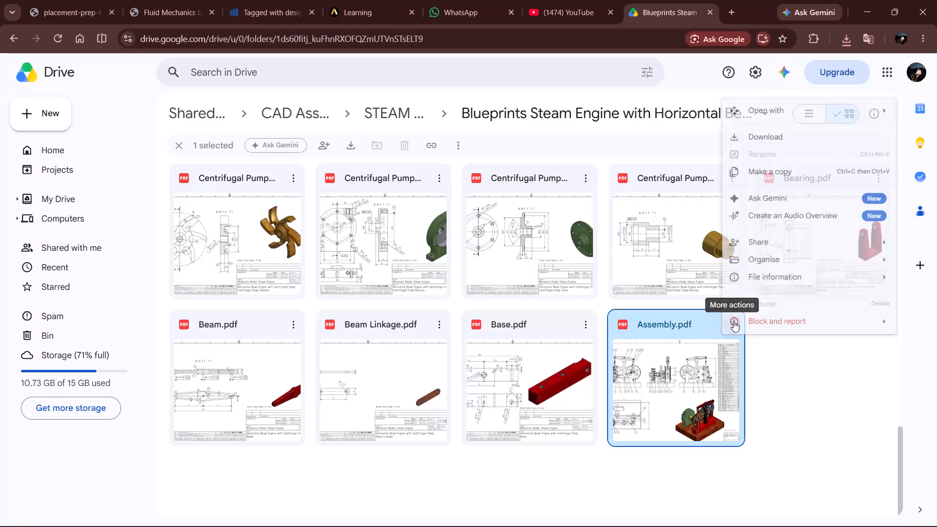
click(763, 119)
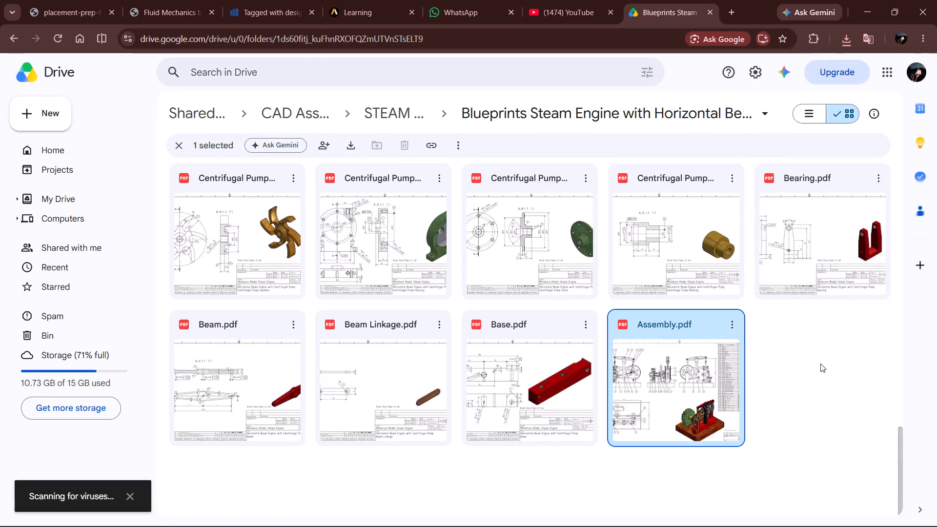
click(835, 398)
Search Google for "pdf to jpg" in a new browser tab and open the iLovePDF converter.
click(735, 9)
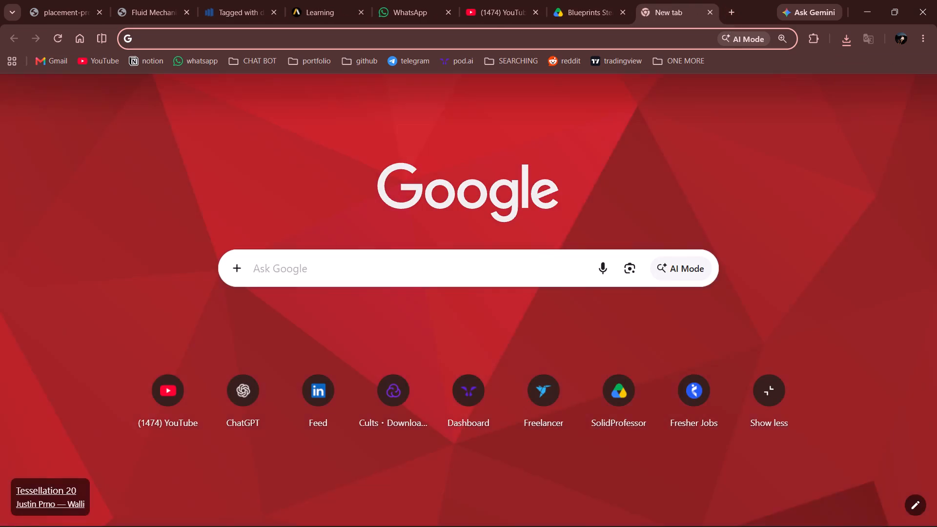
click(513, 280)
key(p)
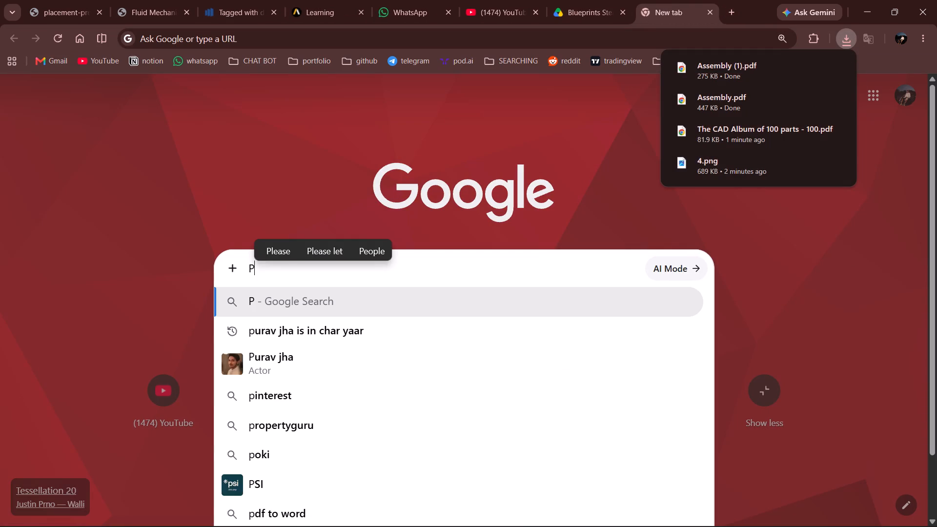
text(DF TO)
key(space)
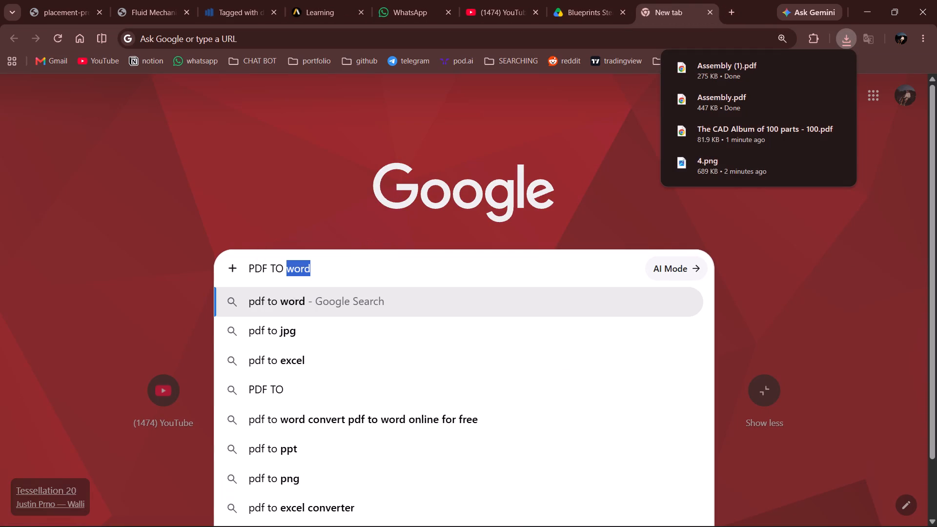
key(Down)
key(Return)
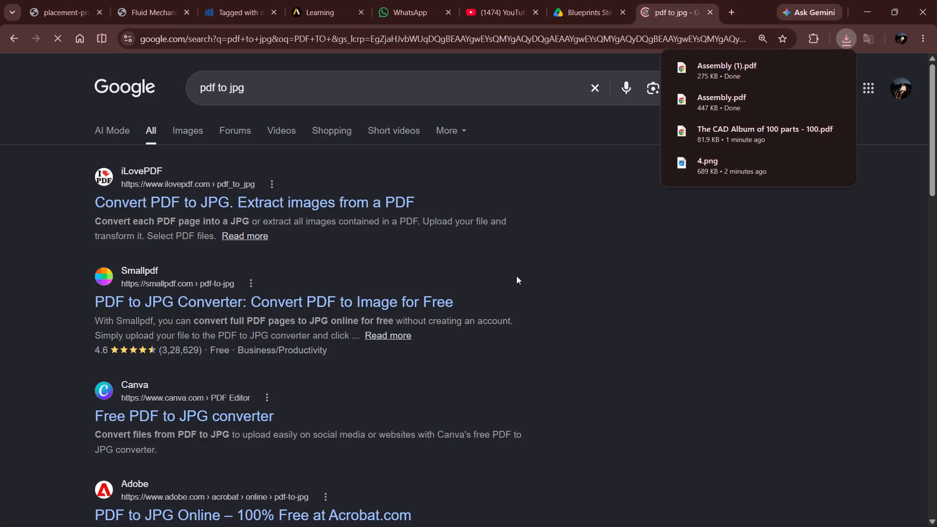
click(308, 198)
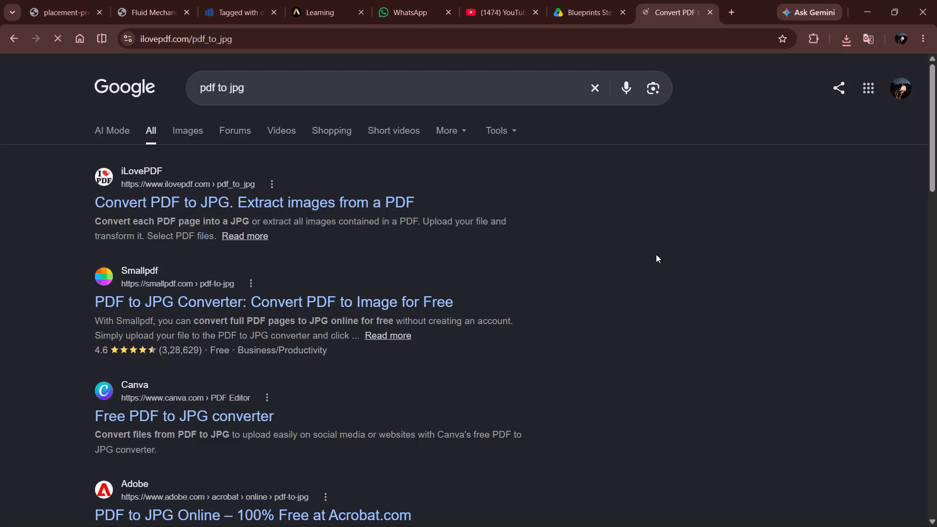
Upload Assembly (1).pdf, Assembly.pdf and The CAD Album of 100 parts - 100.pdf from the Downloads folder to the converter.
click(511, 200)
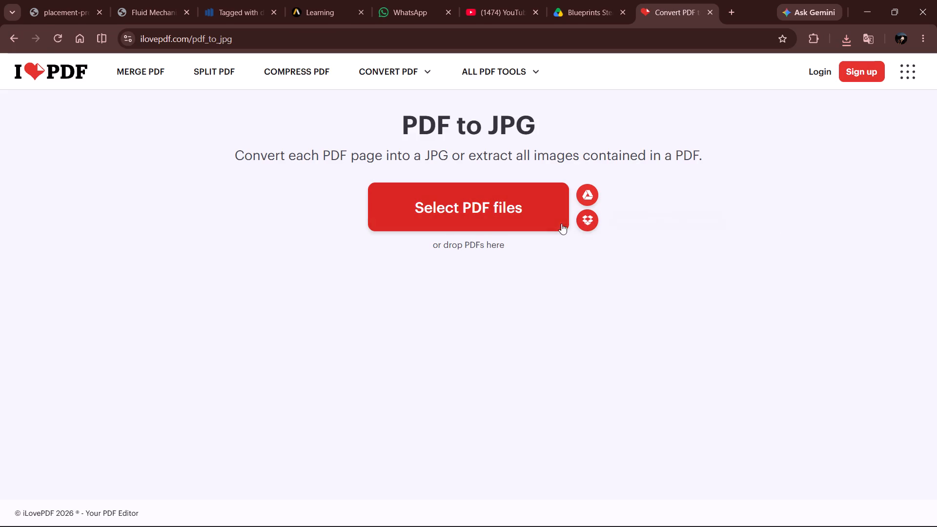
click(525, 222)
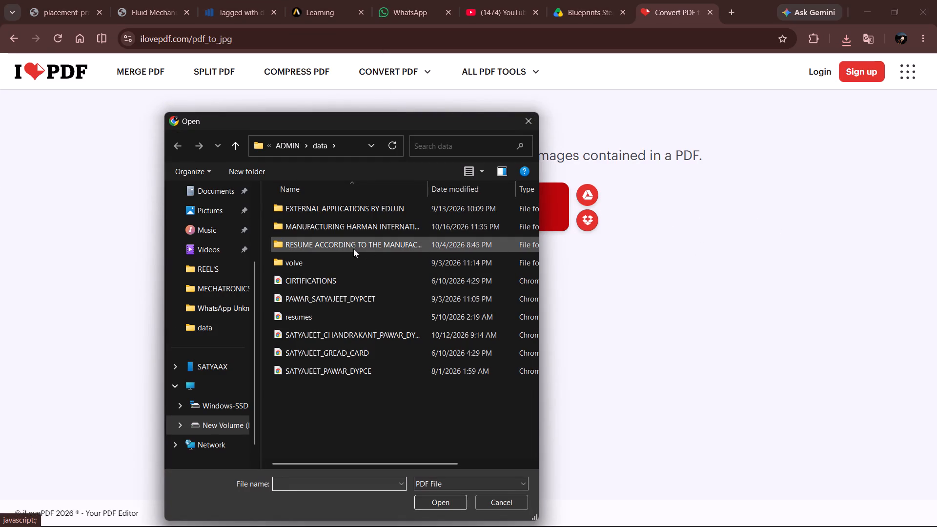
scroll(223, 289, up, 4)
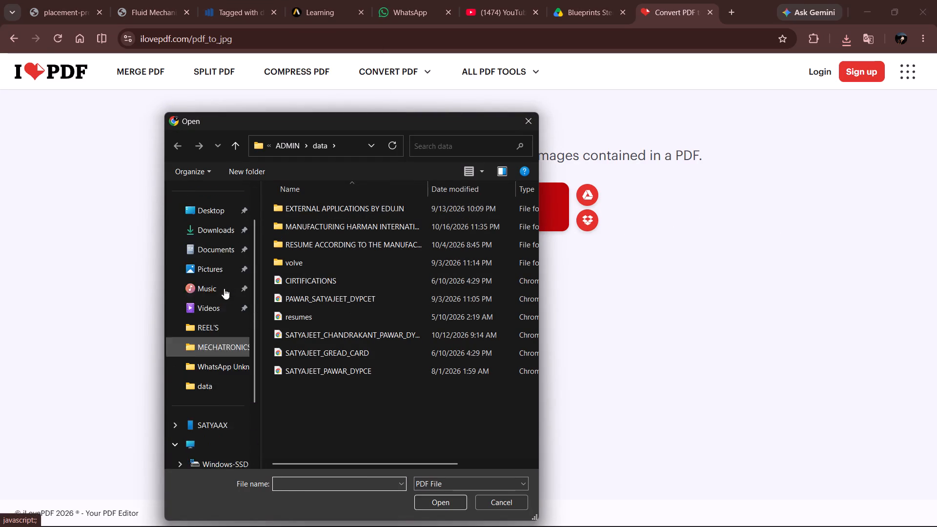
click(229, 270)
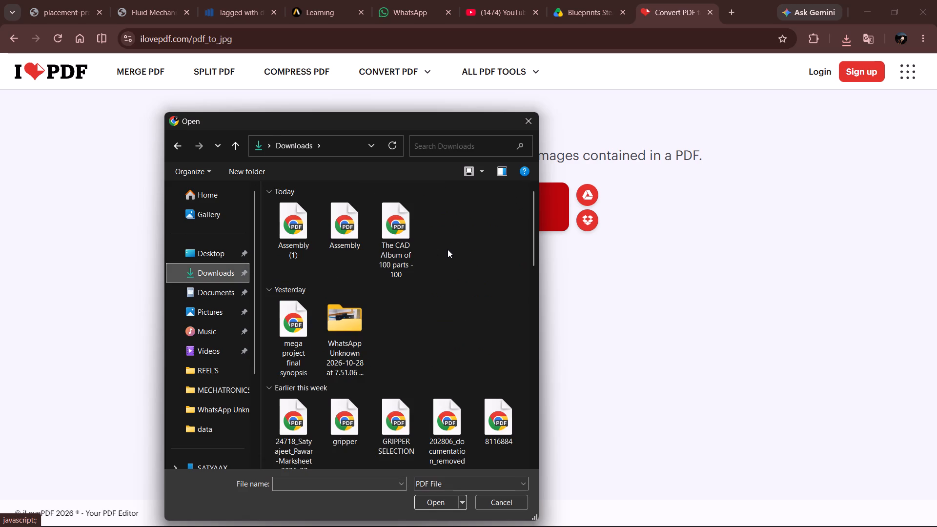
drag(453, 259, 384, 257)
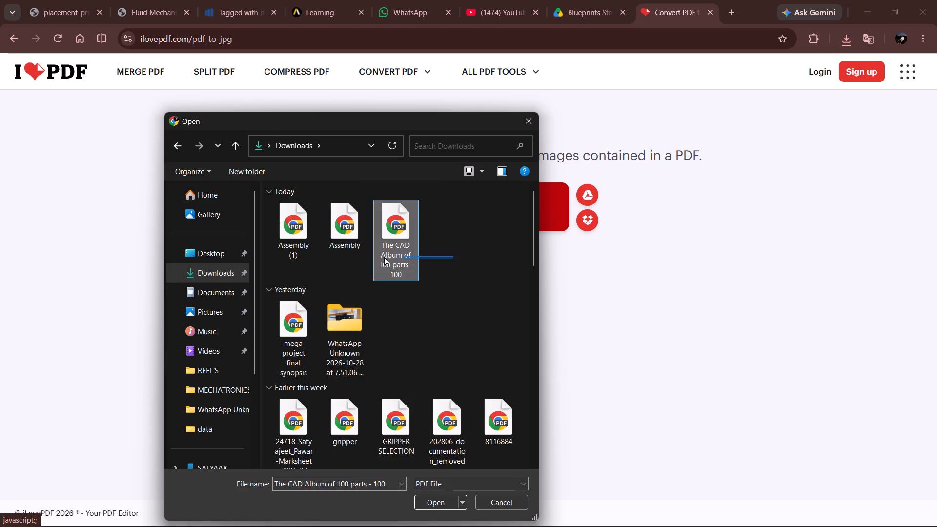
drag(384, 257, 296, 231)
click(443, 504)
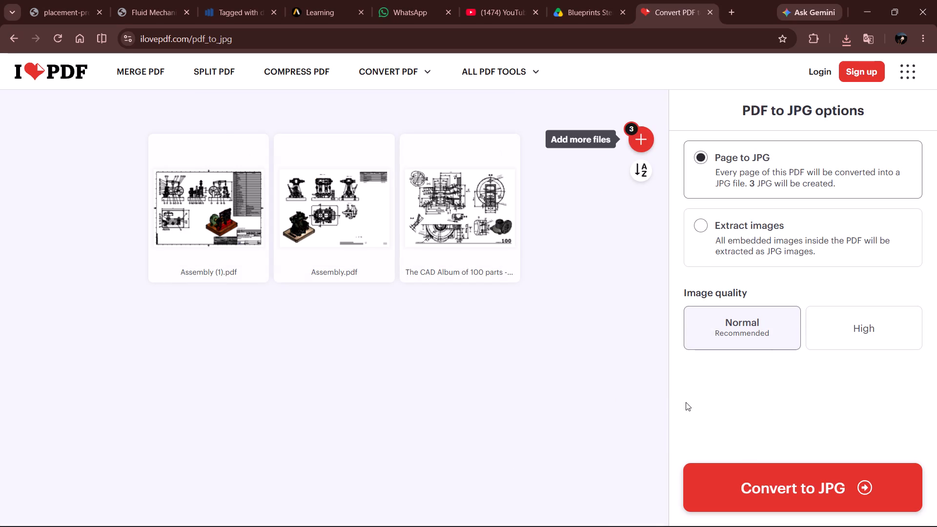
Convert the three uploaded PDFs using the Page to JPG option with High image quality.
click(869, 317)
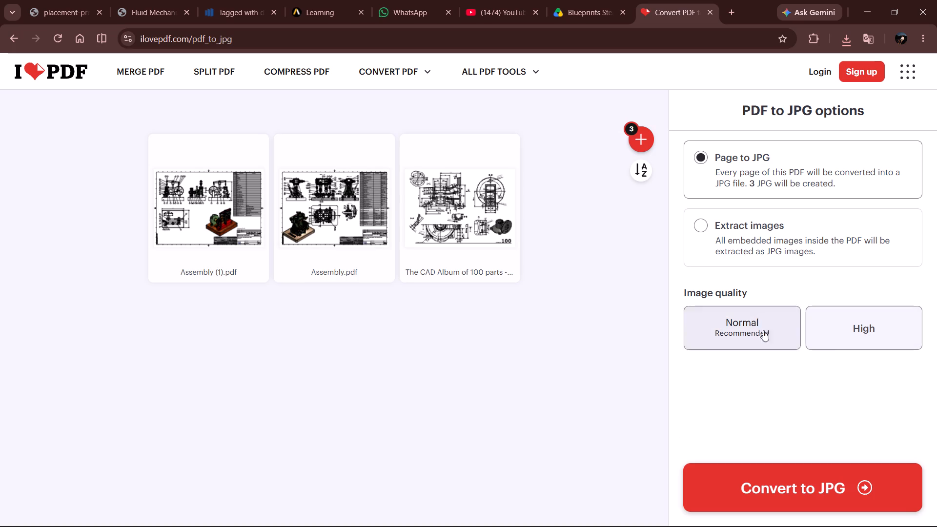
click(751, 241)
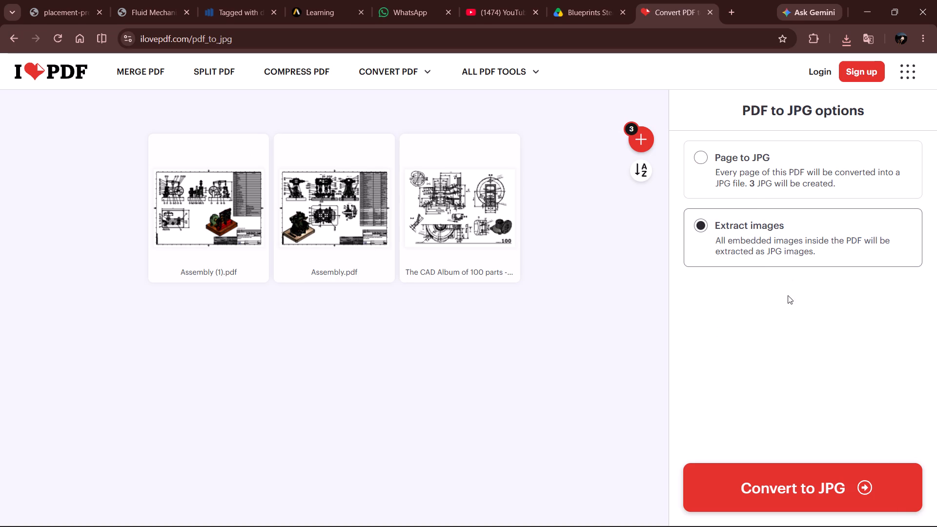
click(760, 187)
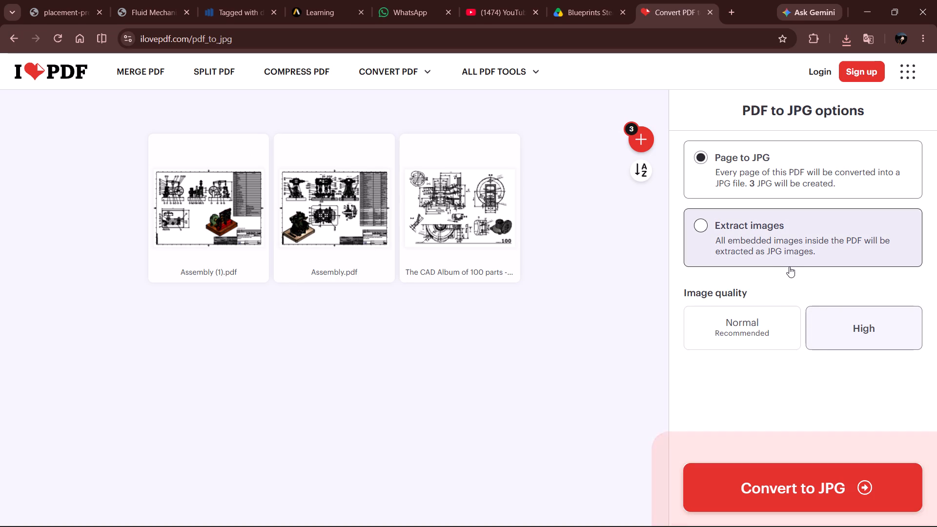
click(823, 479)
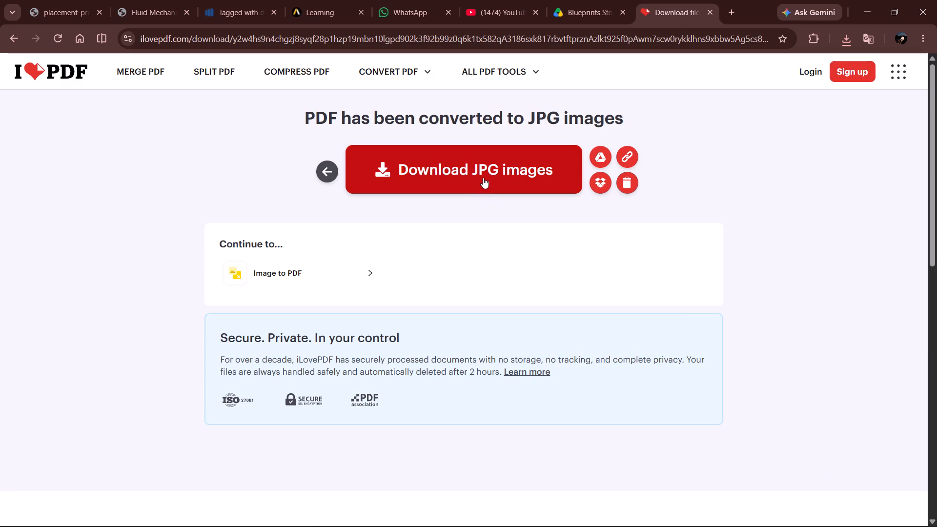
Download the converted JPG images and check the download's progress in the recent download history.
click(483, 178)
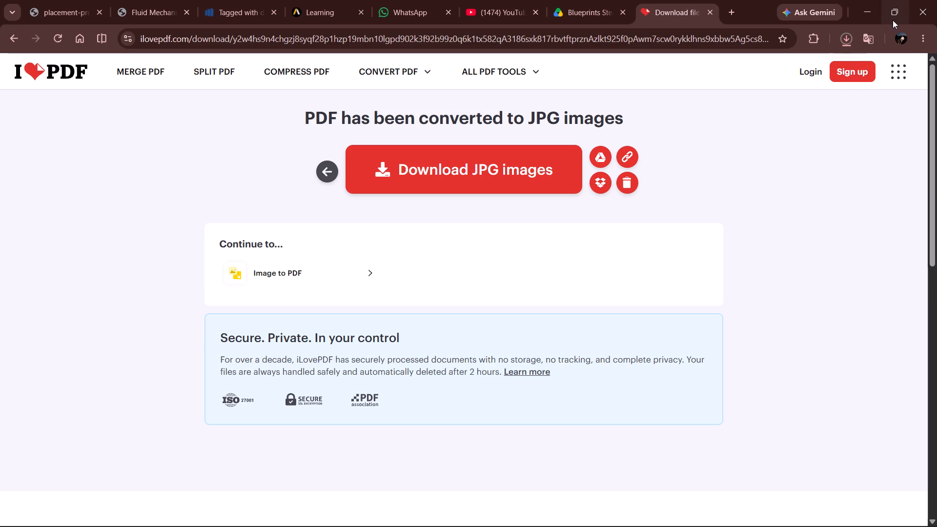
click(845, 36)
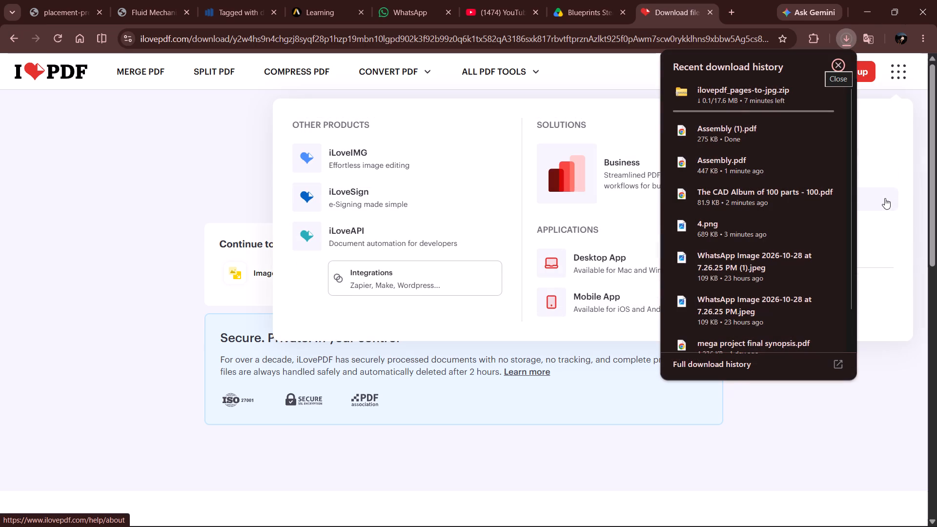
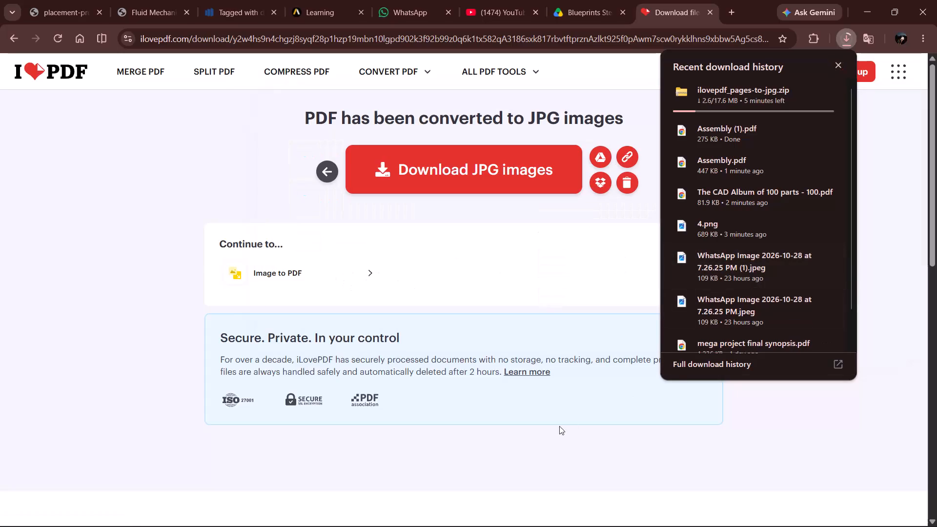
Switch to CapCut and import the downloaded 4.png image into the project's media.
click(717, 467)
click(871, 0)
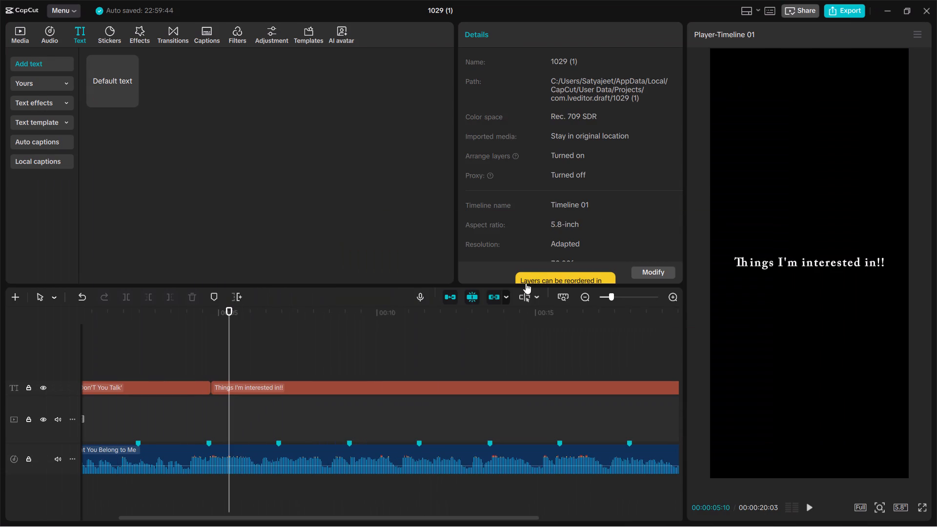
drag(228, 350, 213, 360)
click(49, 32)
click(28, 29)
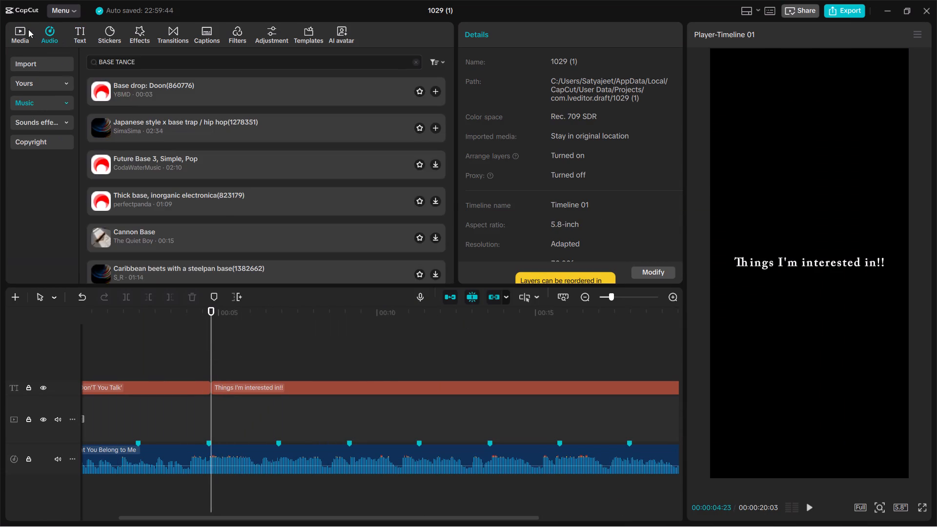
click(276, 132)
click(277, 139)
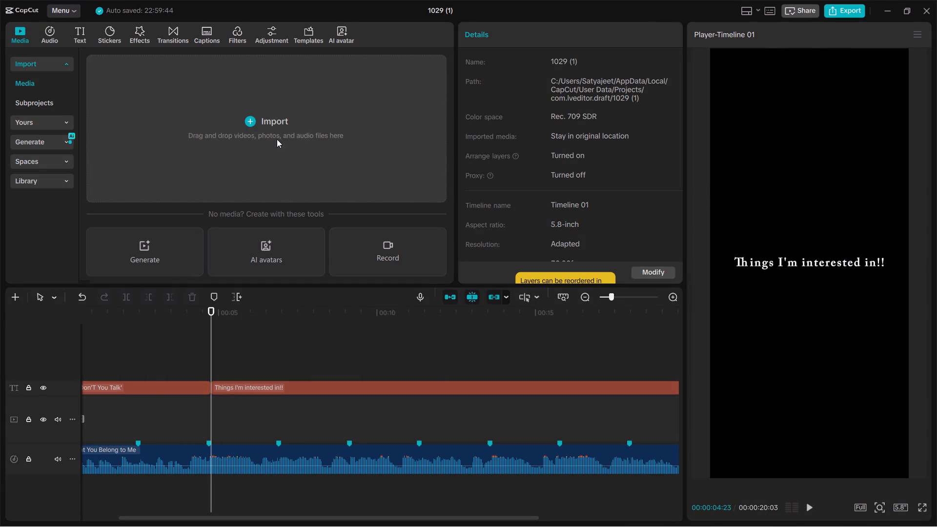
scroll(221, 159, up, 3)
double_click(123, 104)
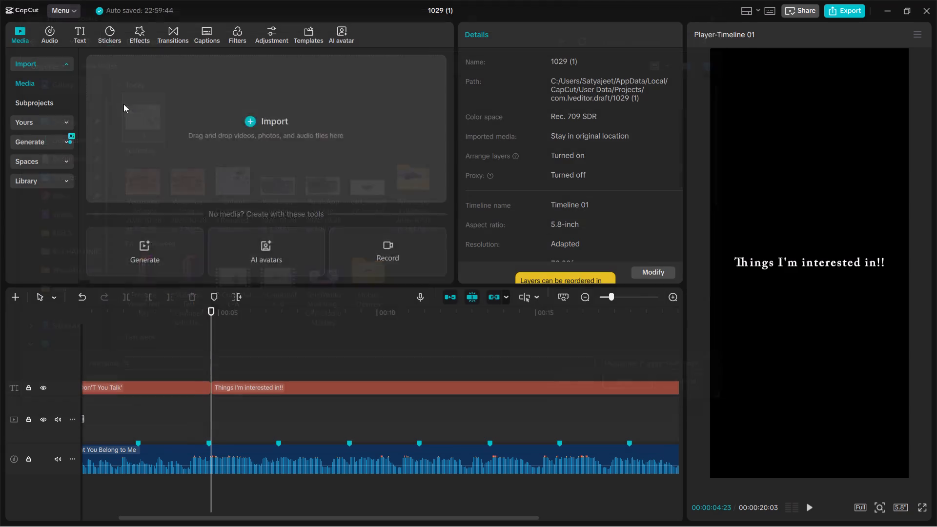
Place 4.png on a new track above the captions, starting with the "Things I'm interested in!!" caption at 00:00:04:23.
drag(121, 111, 223, 430)
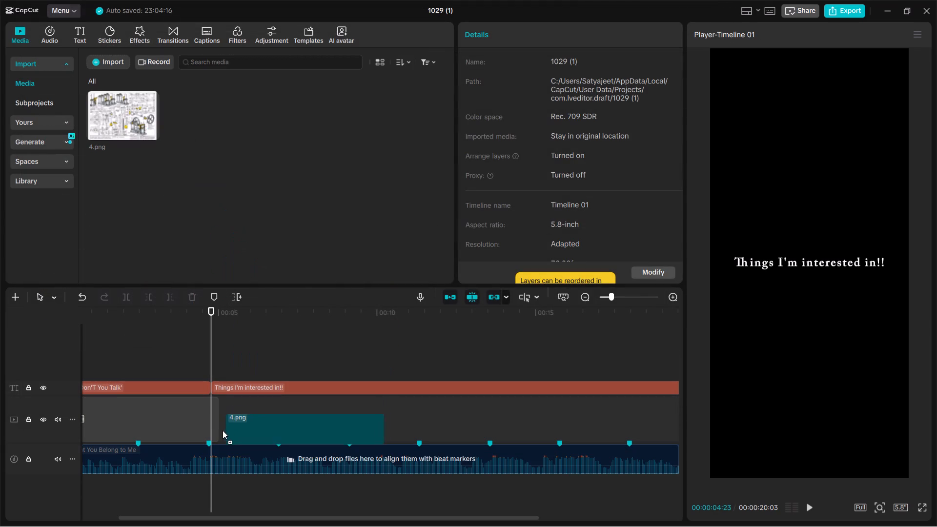
drag(223, 430, 201, 420)
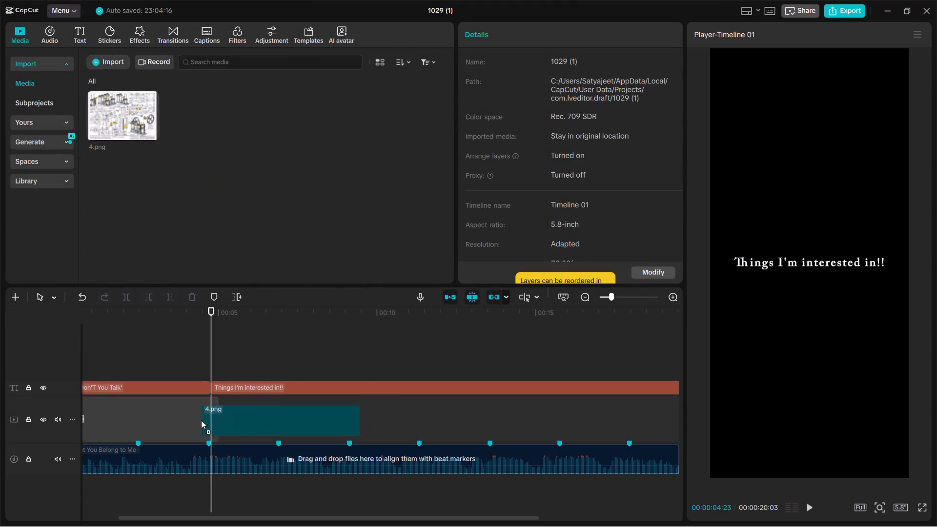
drag(201, 420, 210, 370)
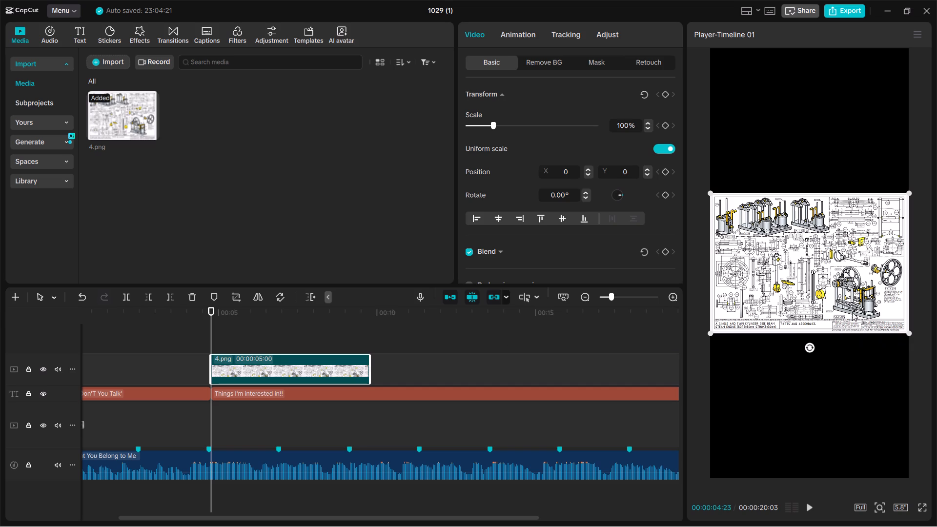
Set the 4.png clip's scale to 90%.
double_click(634, 125)
triple_click(648, 127)
triple_click(648, 127)
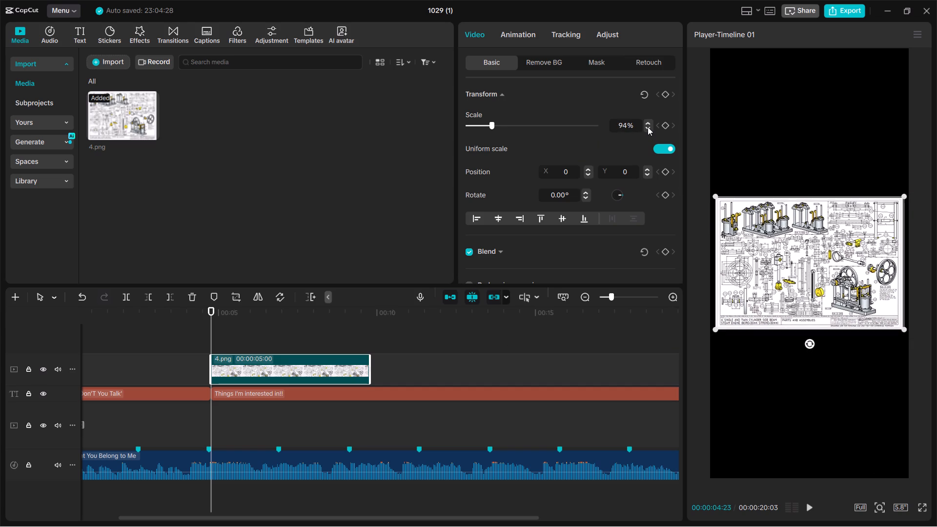
double_click(648, 127)
click(648, 127)
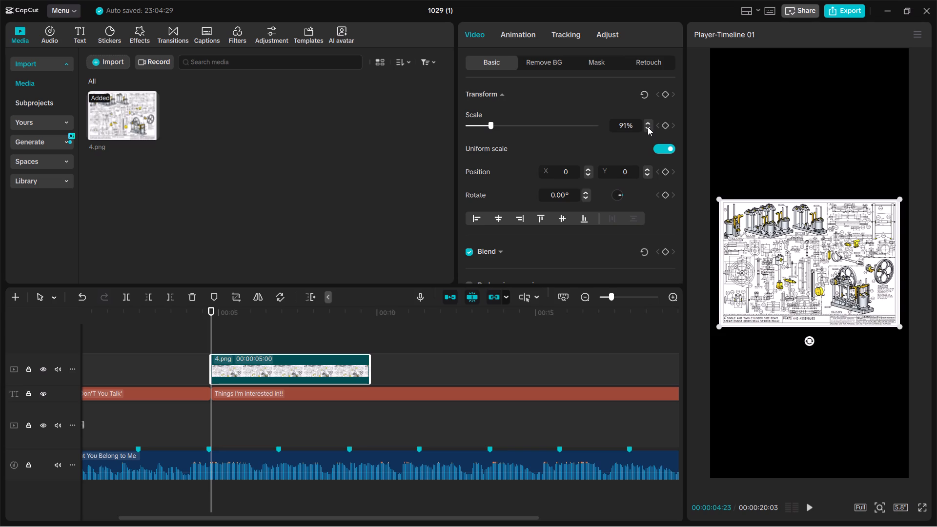
click(648, 127)
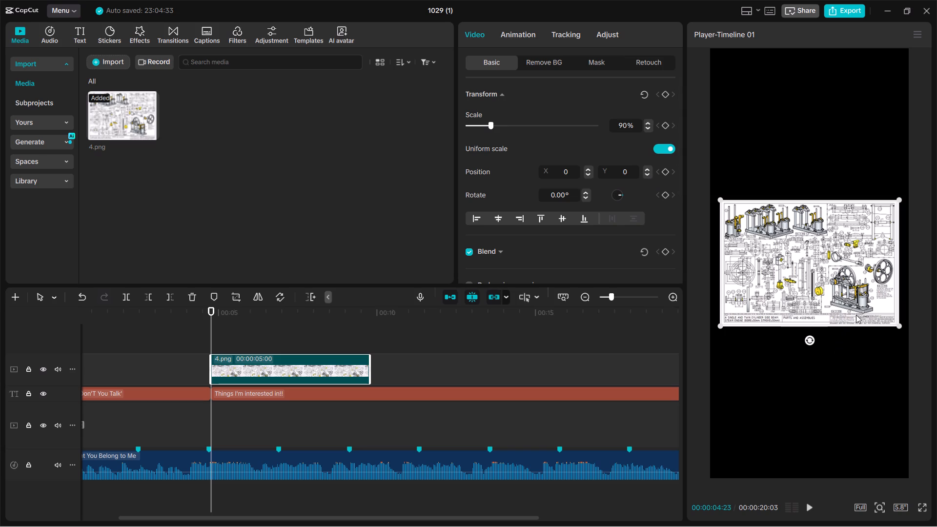
click(853, 366)
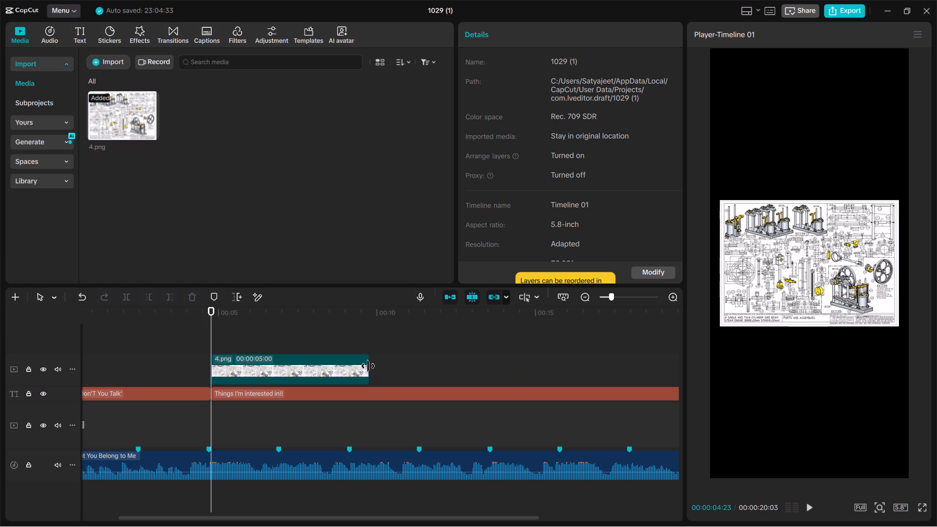
Trim the end of the 4.png clip to the next beat marker, giving a 00:00:02:04 duration, and play it back.
drag(368, 366, 275, 389)
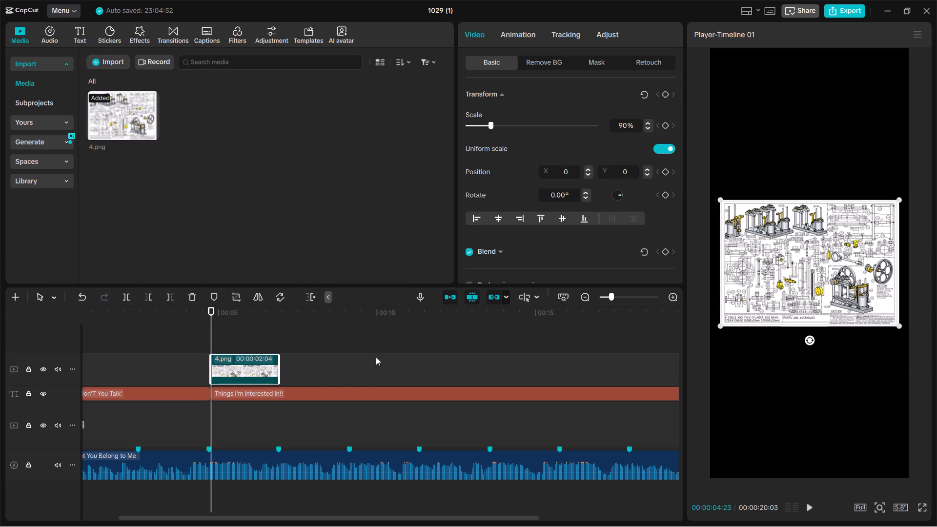
key(space)
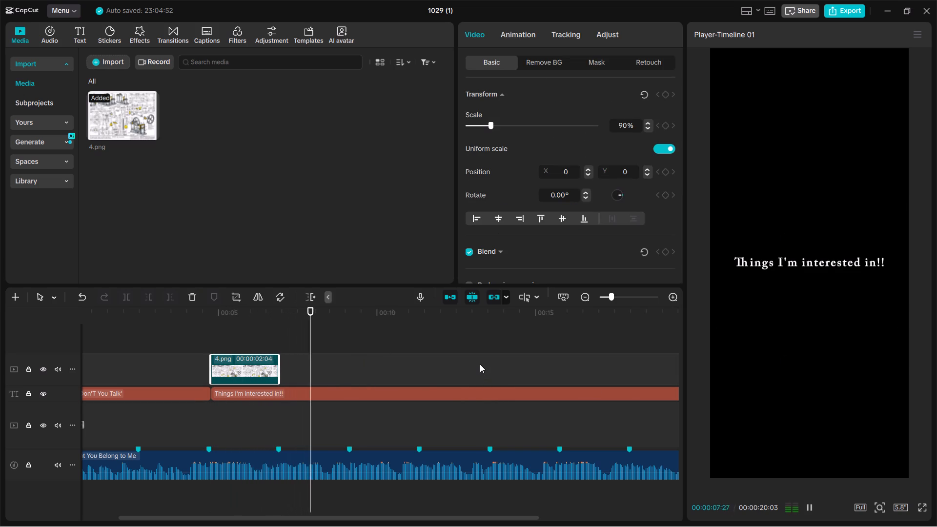
key(space)
Move the "Things I'm interested in!!" caption up so it sits horizontally centred just above the 4.png image.
click(799, 266)
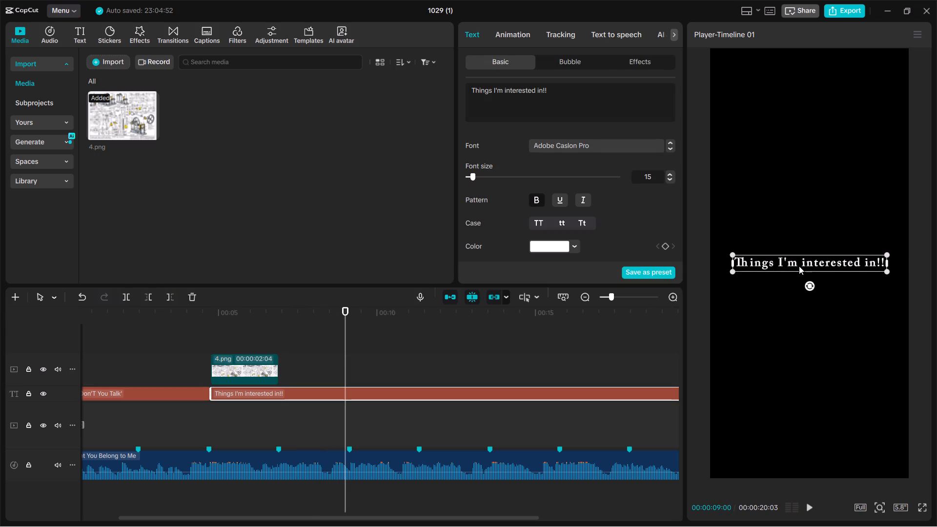
drag(799, 266, 797, 157)
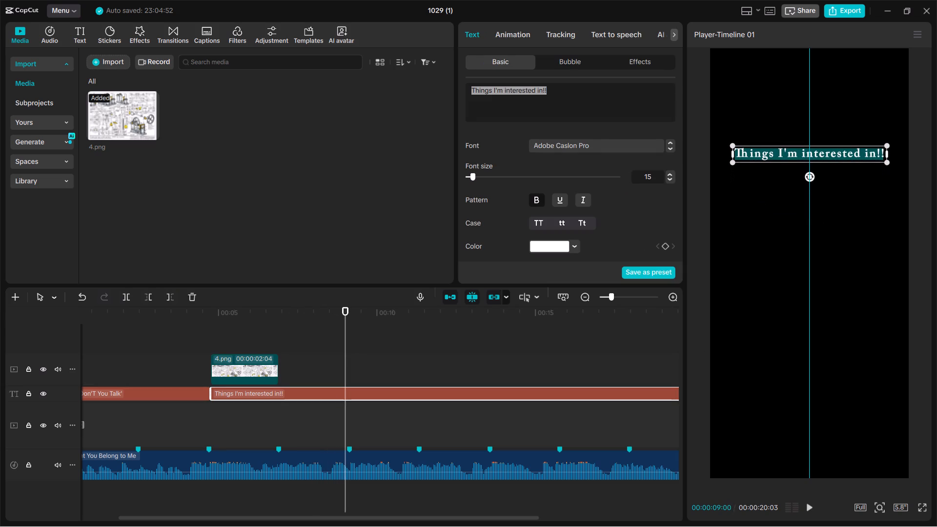
drag(797, 157, 797, 157)
drag(349, 359, 302, 362)
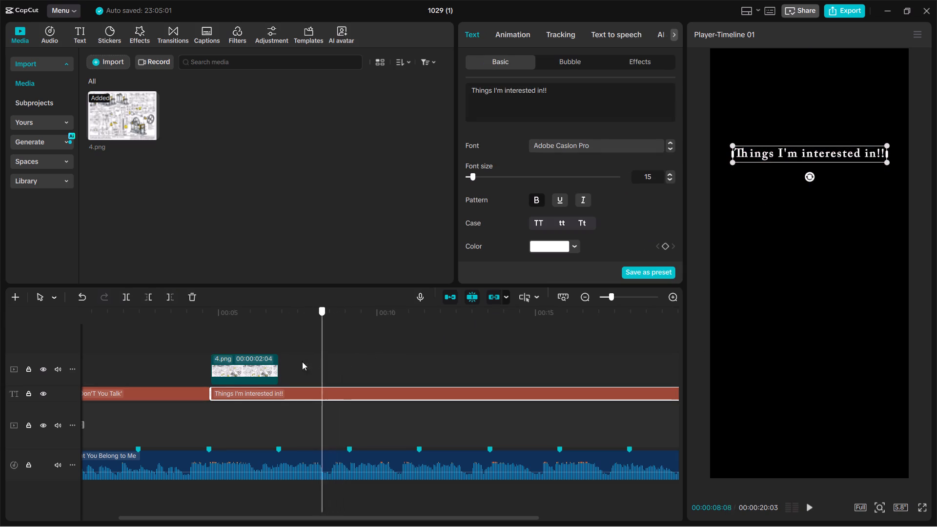
drag(302, 362, 217, 385)
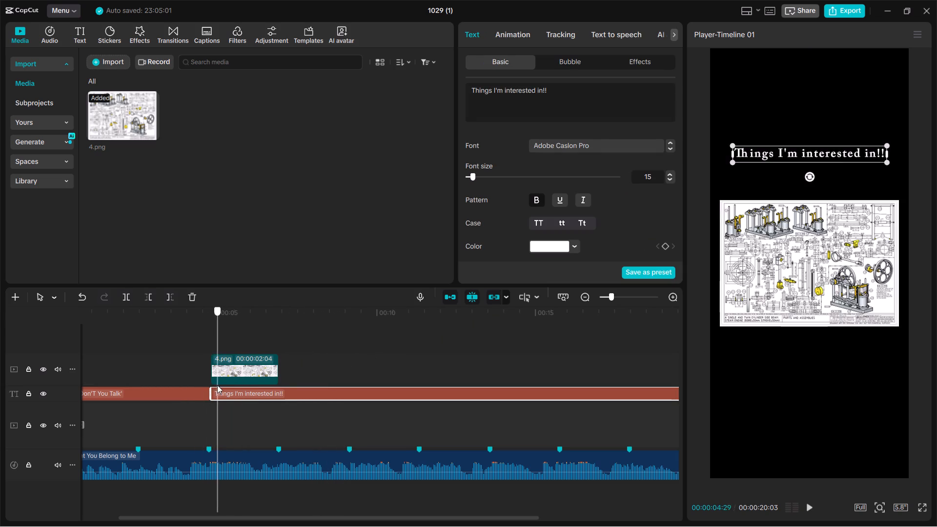
drag(217, 385, 211, 388)
key(space)
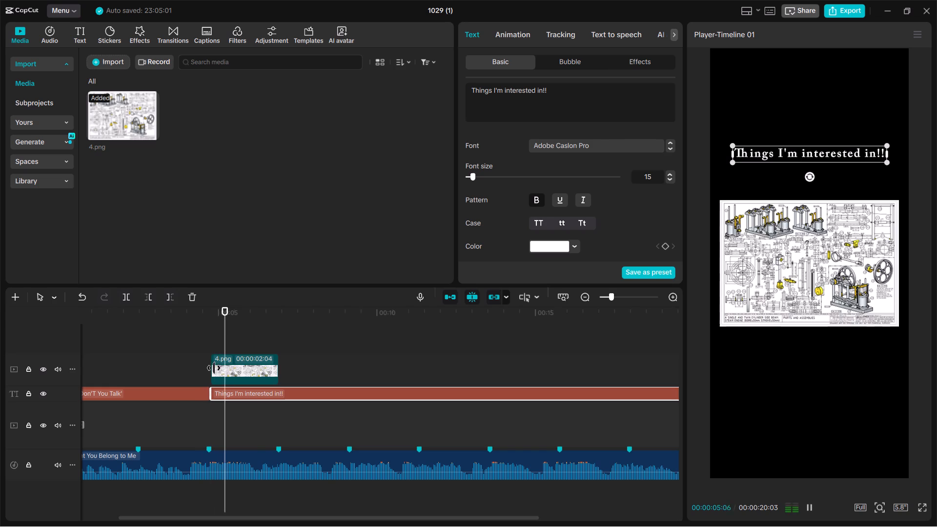
drag(787, 152, 786, 171)
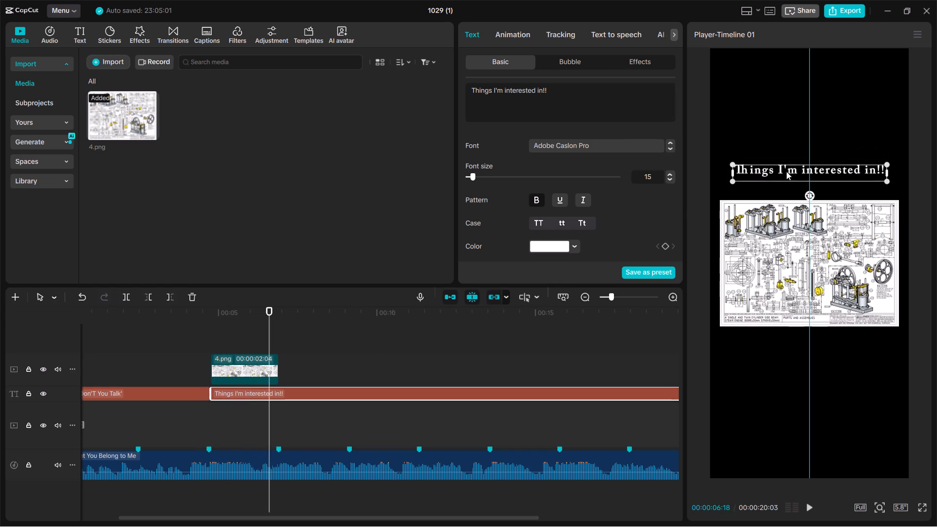
drag(786, 171, 786, 169)
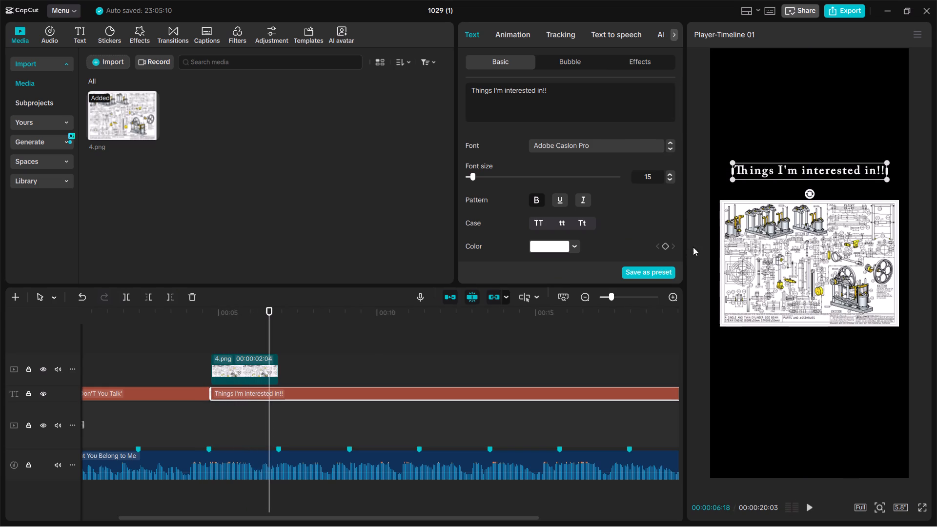
Review the caption transition, place the playhead at the 4.png clip's end at 00:00:06:27, and start another media import.
drag(270, 344, 146, 344)
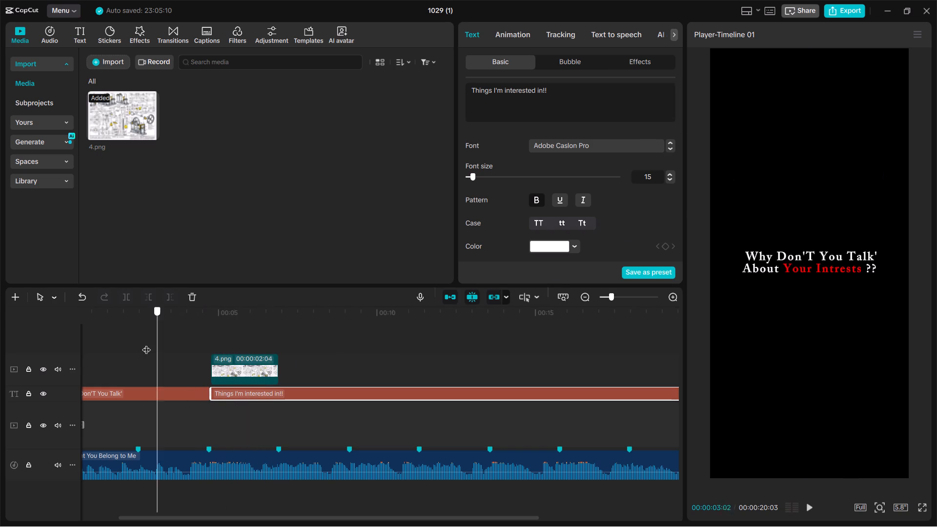
drag(146, 344, 276, 358)
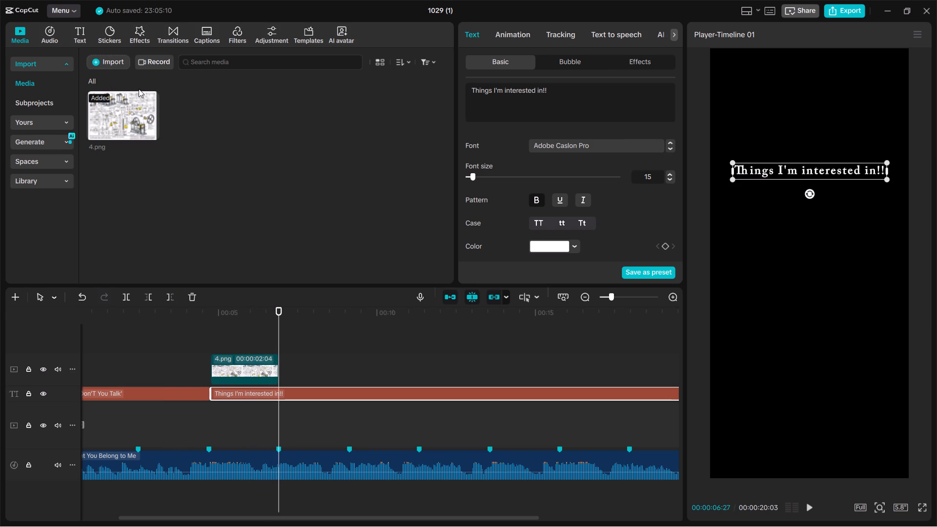
click(114, 65)
click(140, 80)
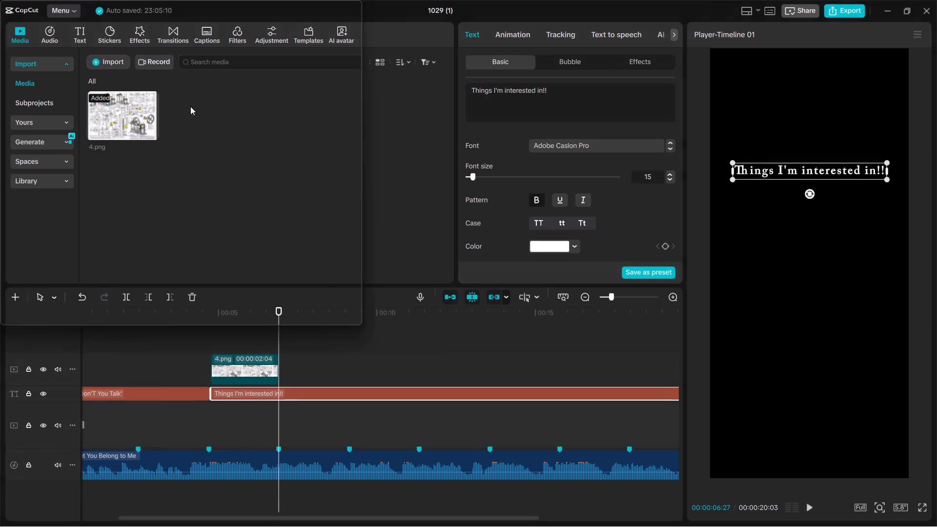
Look through the Downloads folder for the next media file to import, and close the file chooser without importing.
scroll(426, 200, down, 1)
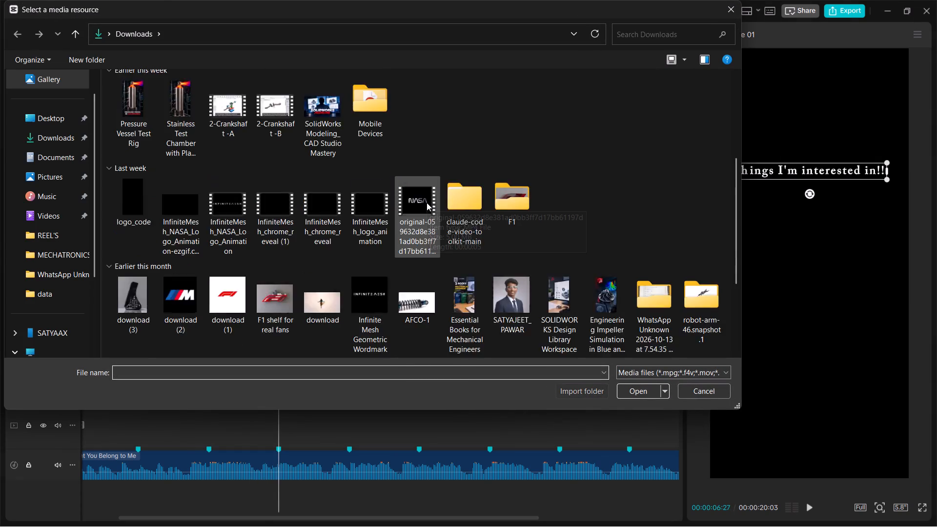
scroll(427, 203, down, 3)
scroll(406, 259, down, 1)
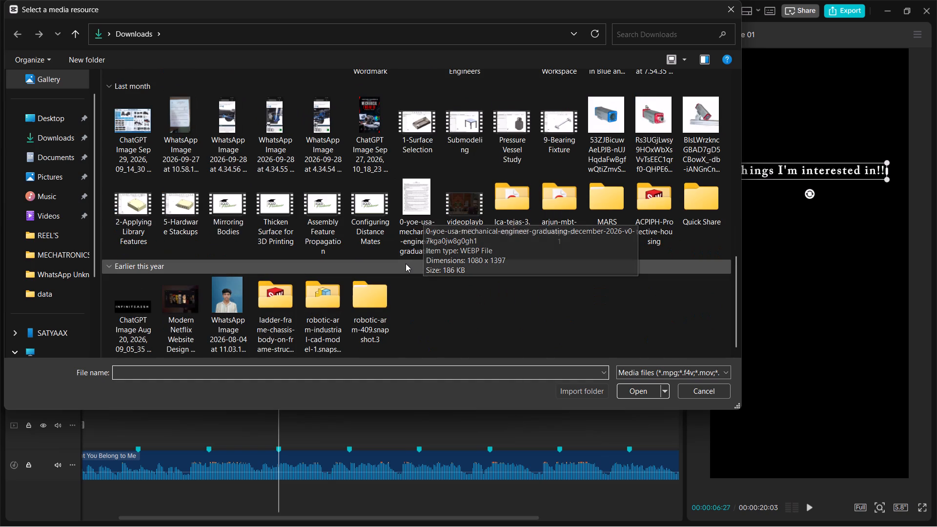
click(481, 293)
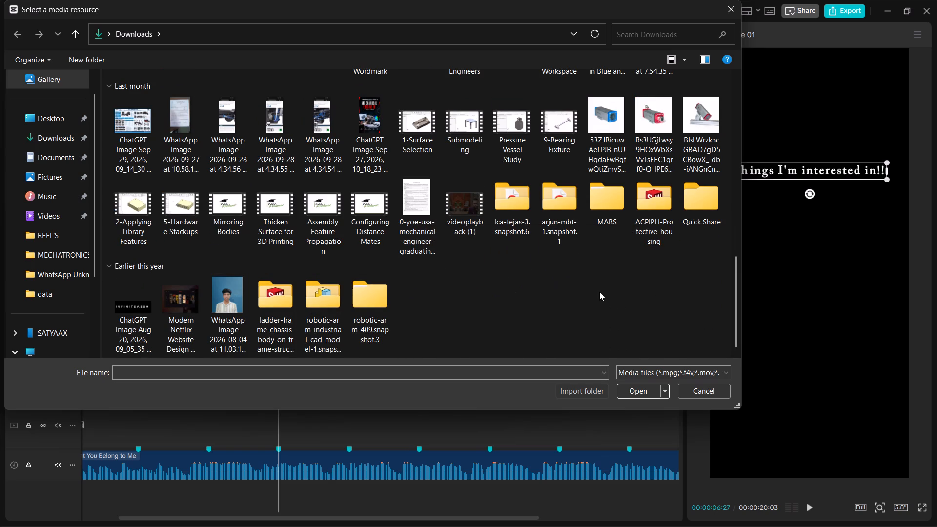
scroll(571, 298, up, 1)
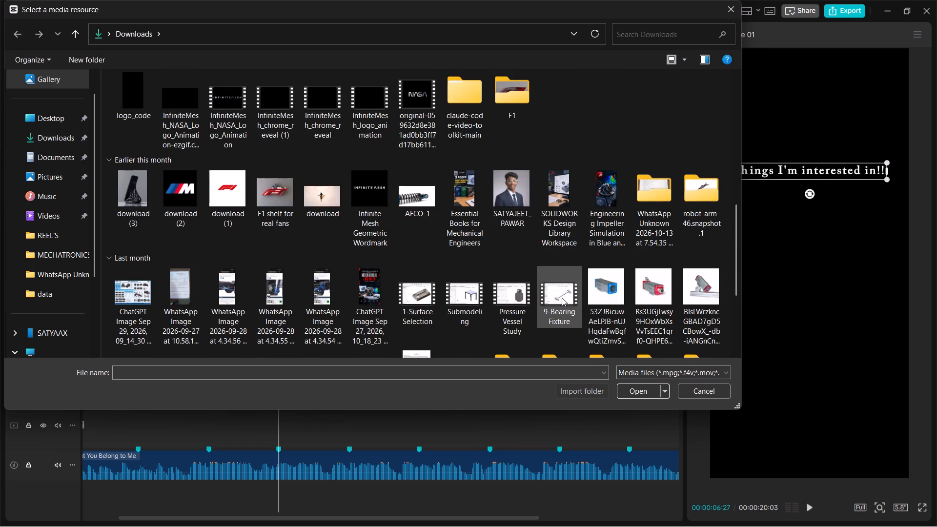
scroll(561, 298, up, 1)
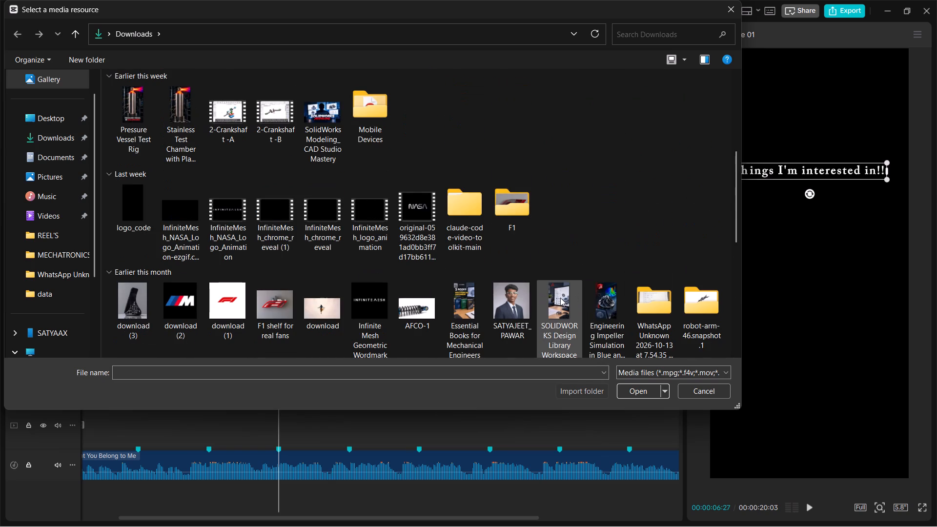
click(721, 10)
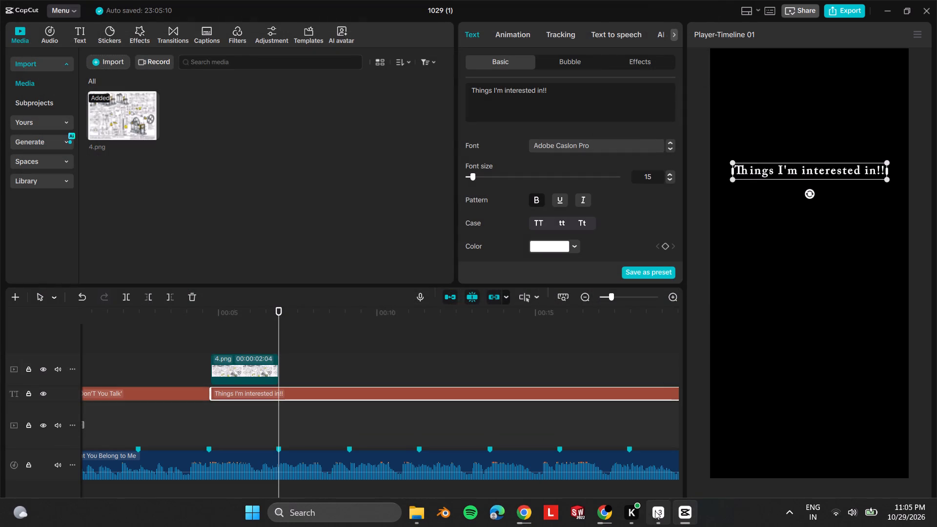
Switch to the Chrome window with the iLovePDF page and check the download progress of ilovepdf_pages-to-jpg.zip.
click(607, 516)
click(607, 516)
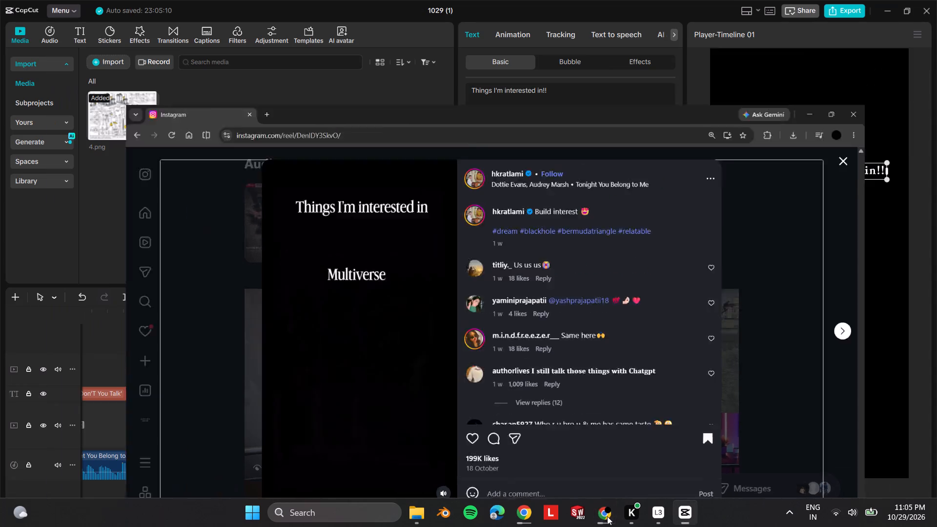
click(519, 516)
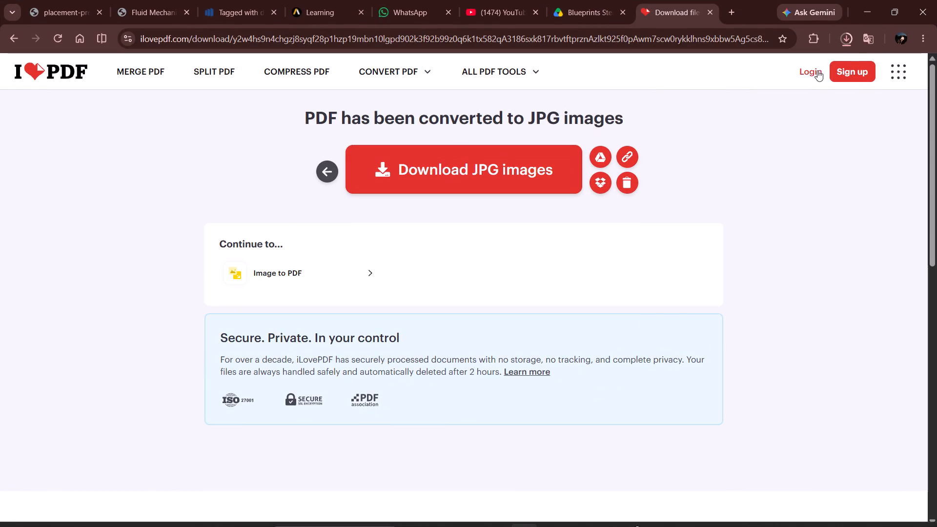
click(843, 35)
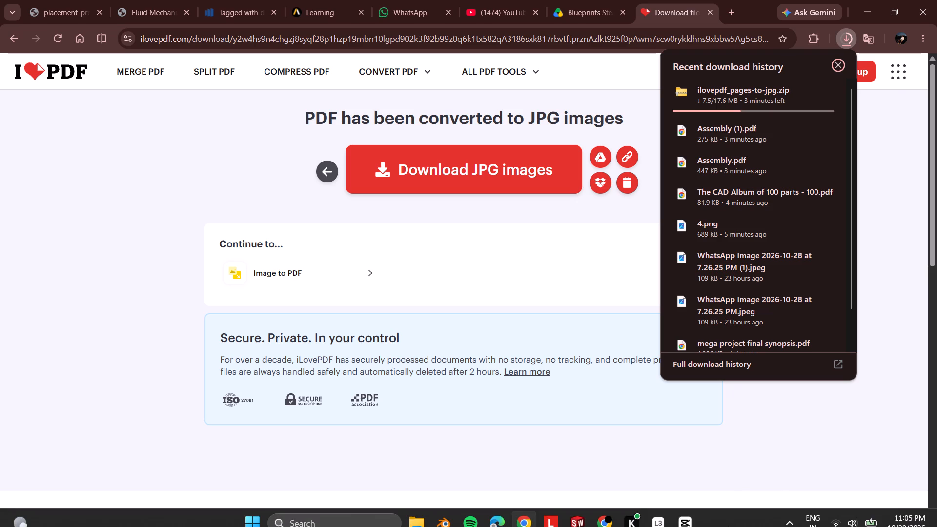
Open Task Manager to examine the running processes and their network usage.
right_click(729, 523)
click(748, 487)
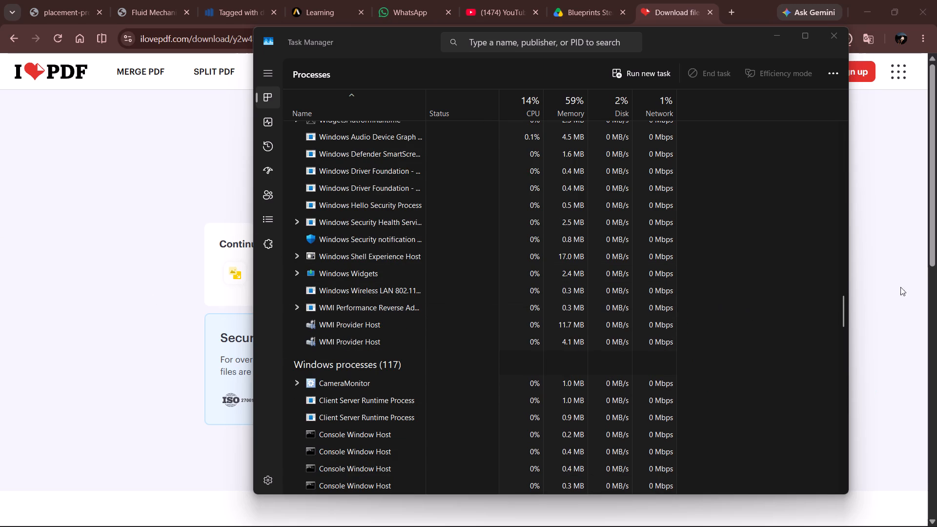
Return to the iLovePDF page in Chrome and check the download progress of ilovepdf_pages-to-jpg.zip.
scroll(655, 134, up, 3)
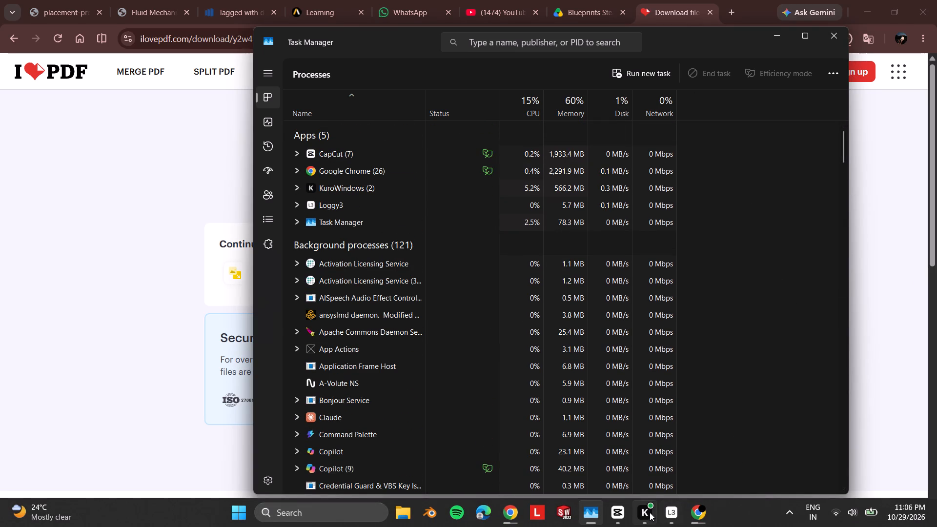
click(693, 515)
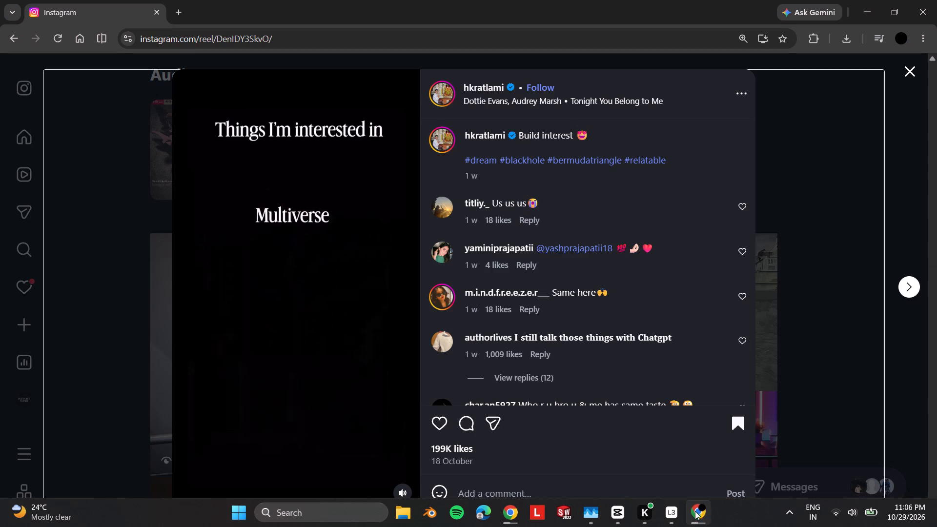
click(695, 511)
click(513, 513)
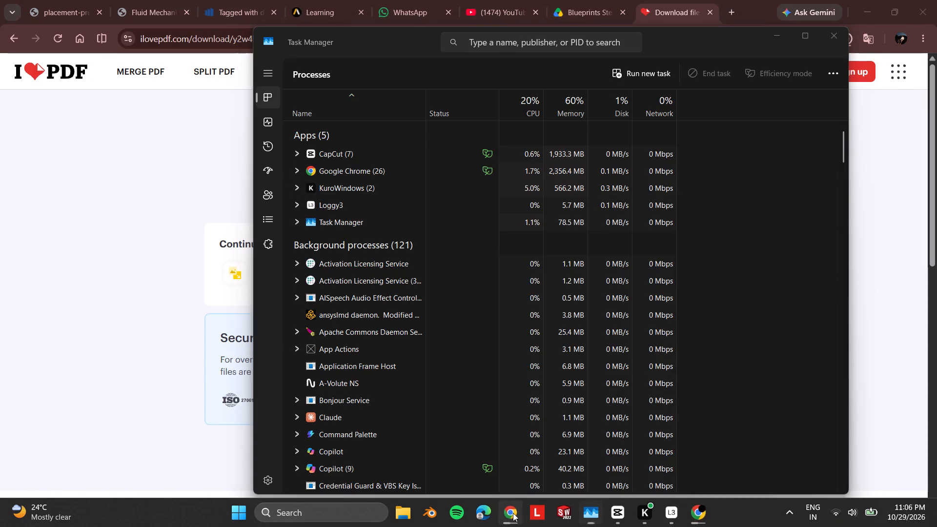
click(848, 40)
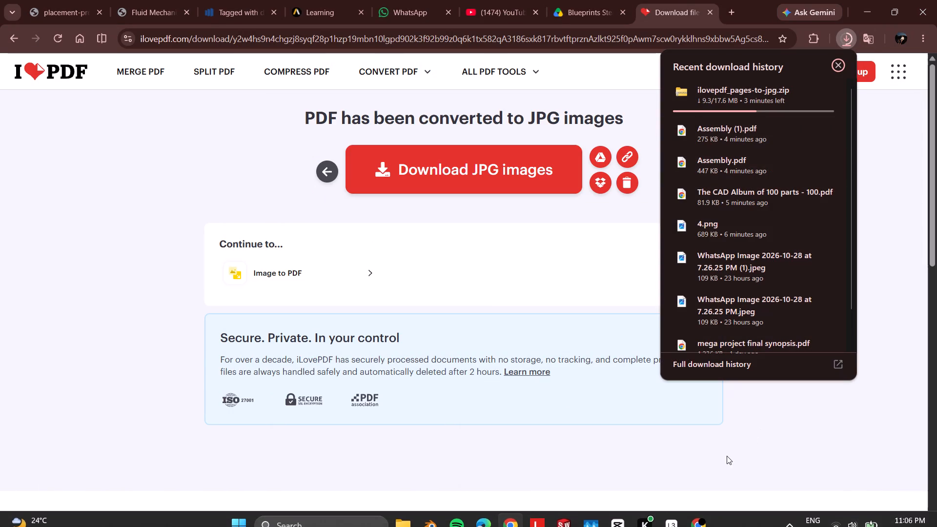
click(543, 483)
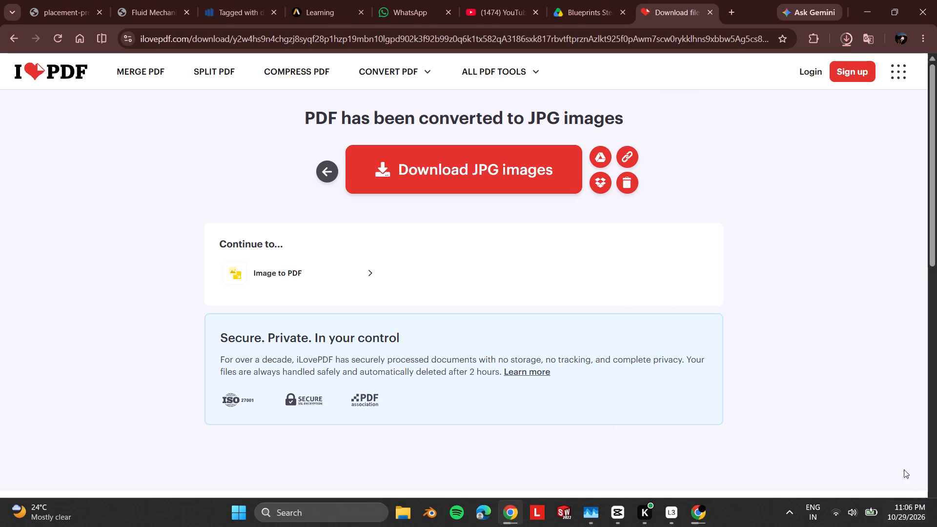
scroll(709, 221, up, 2)
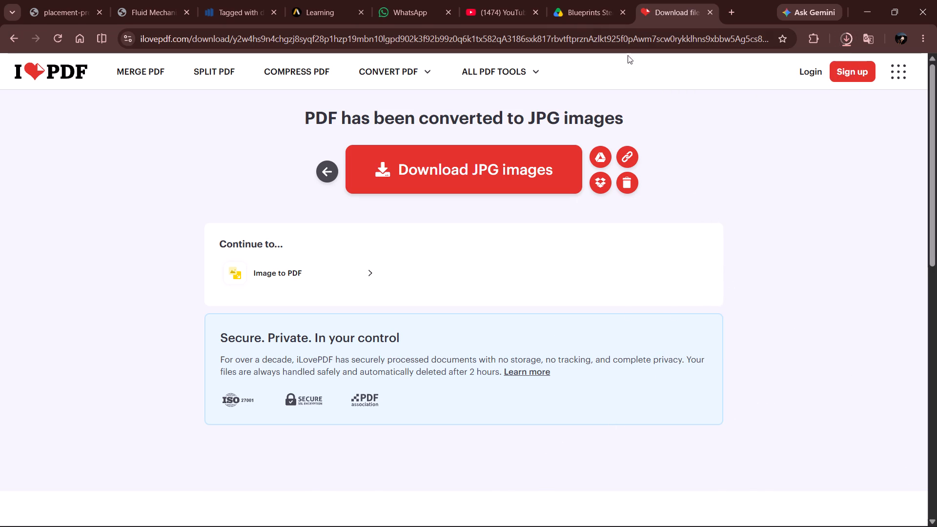
In Google Drive, go back from the steam engine blueprints to CAD Assignments and open the 2-SPEED TRANSMISSION folder.
click(558, 0)
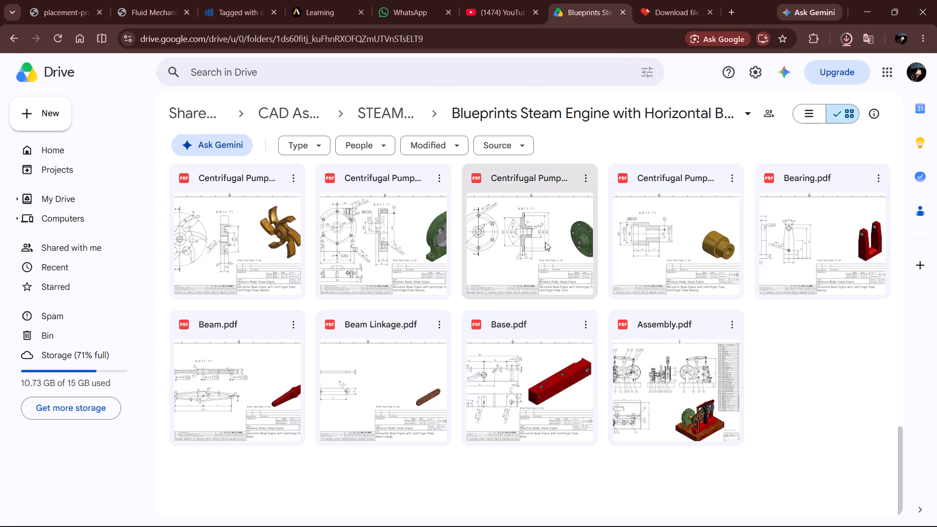
scroll(550, 246, up, 10)
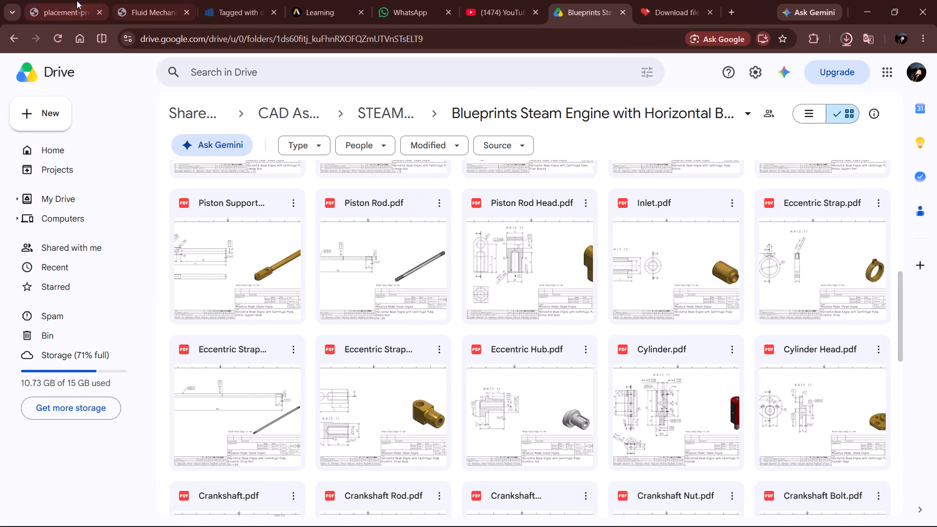
click(13, 39)
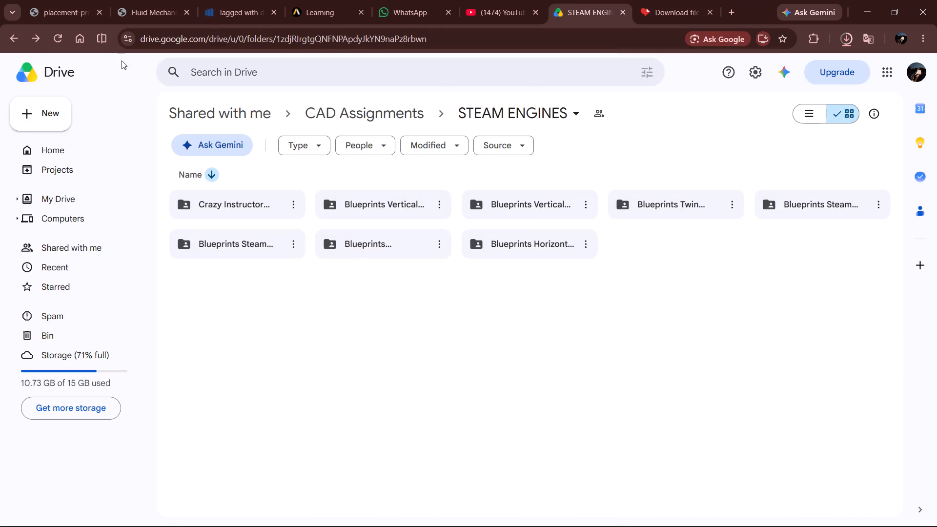
click(8, 35)
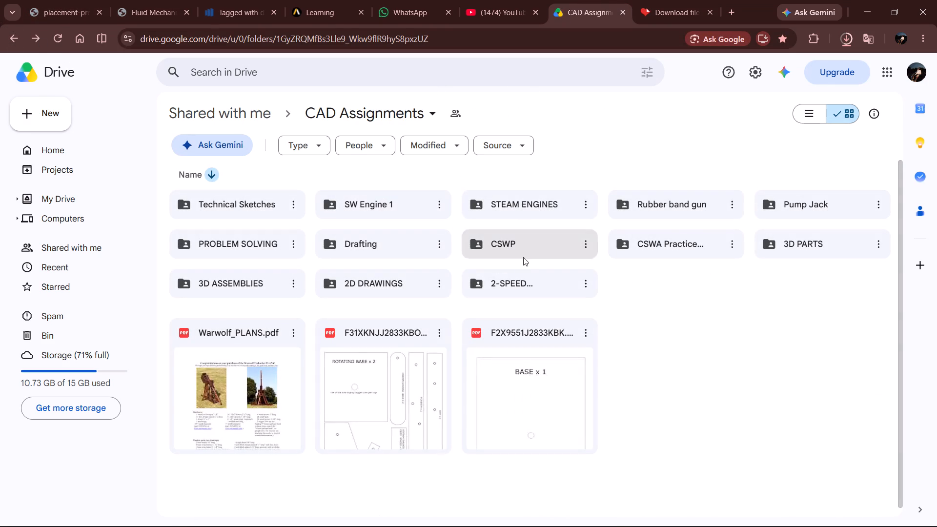
double_click(512, 278)
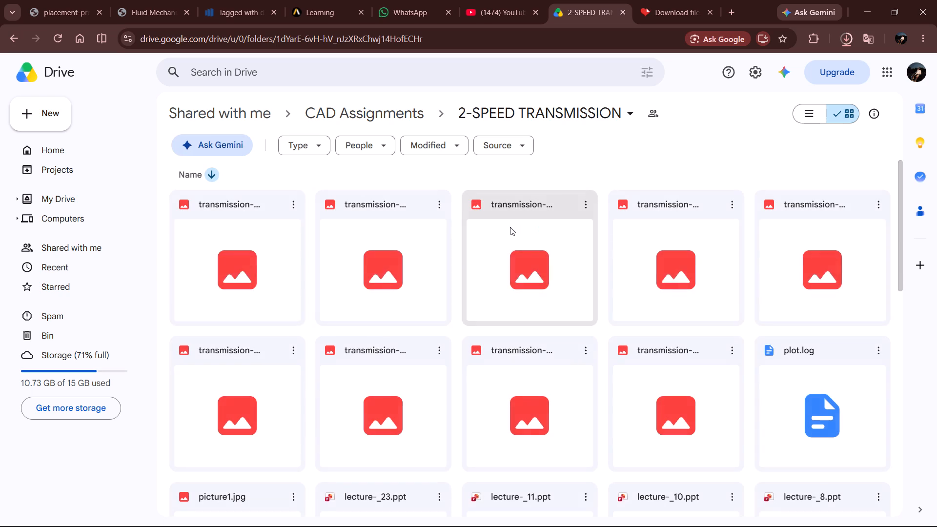
Look through the 2-SPEED TRANSMISSION and 2D DRAWINGS folders for suitable drawings, returning to CAD Assignments.
scroll(717, 311, down, 1)
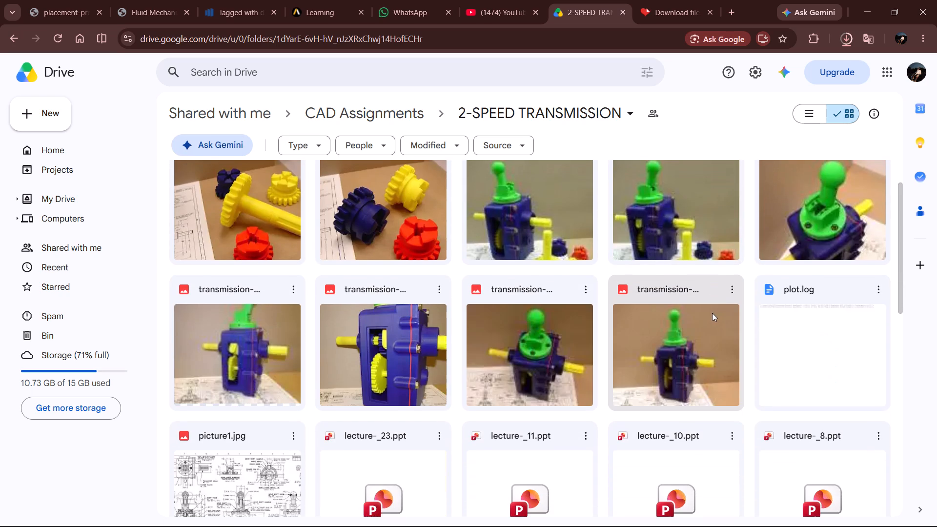
scroll(712, 313, down, 5)
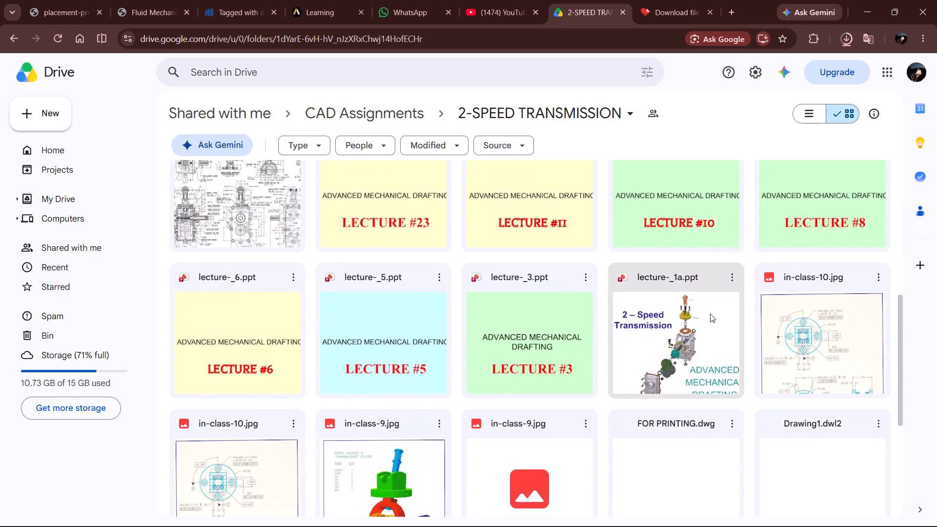
scroll(710, 314, down, 3)
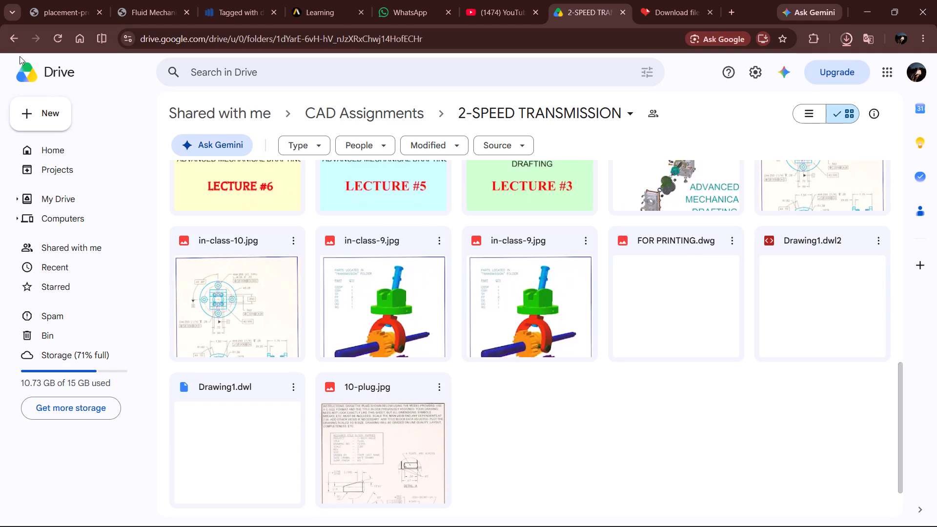
click(14, 35)
double_click(400, 283)
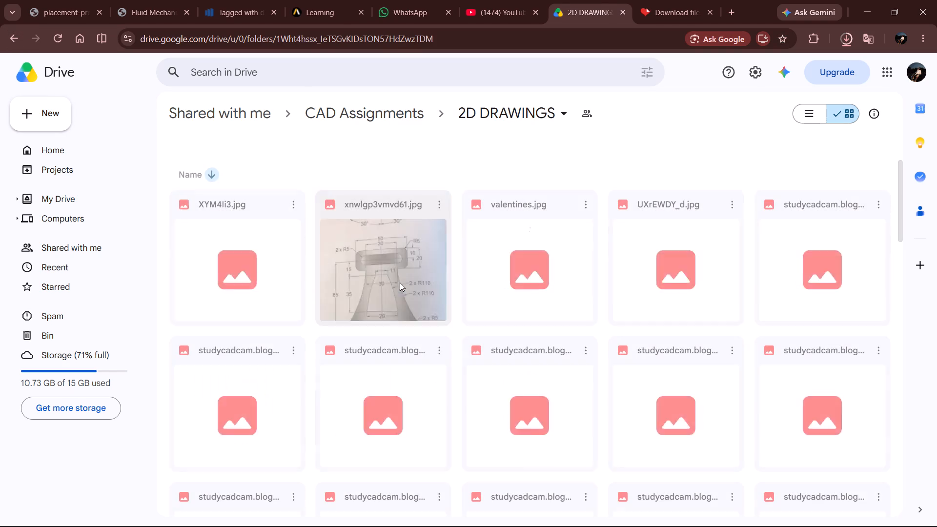
scroll(343, 228, down, 4)
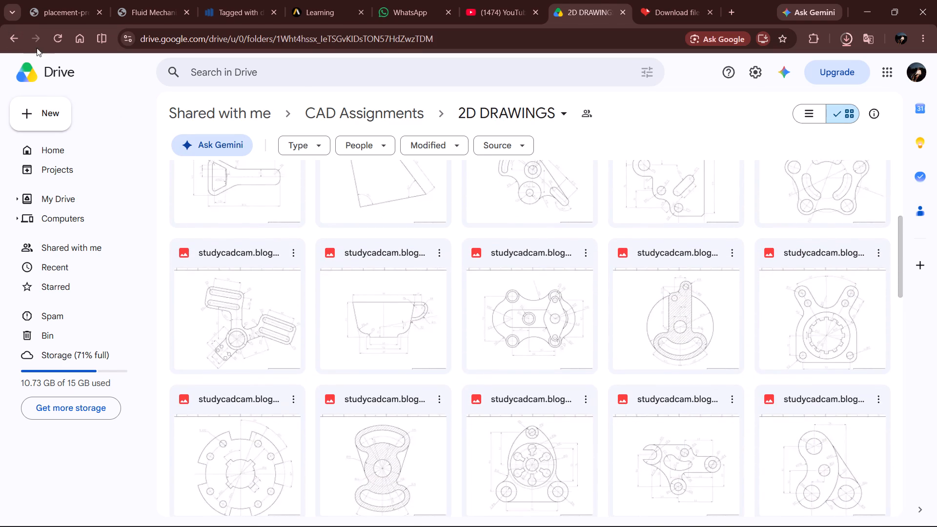
click(16, 36)
Browse the 3D ASSEMBLIES folder and preview WIRE STRAIGHTENER pg 1.png at full size before closing it.
click(223, 277)
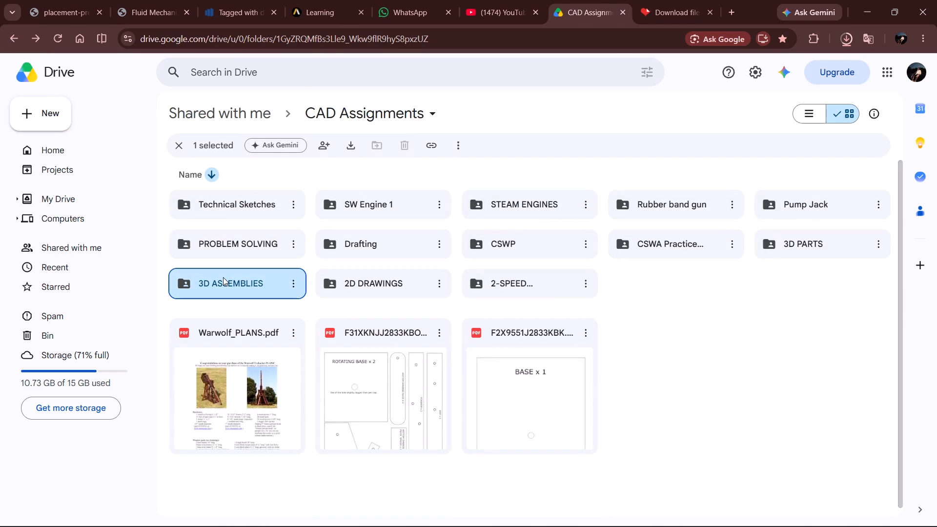
click(223, 277)
double_click(223, 277)
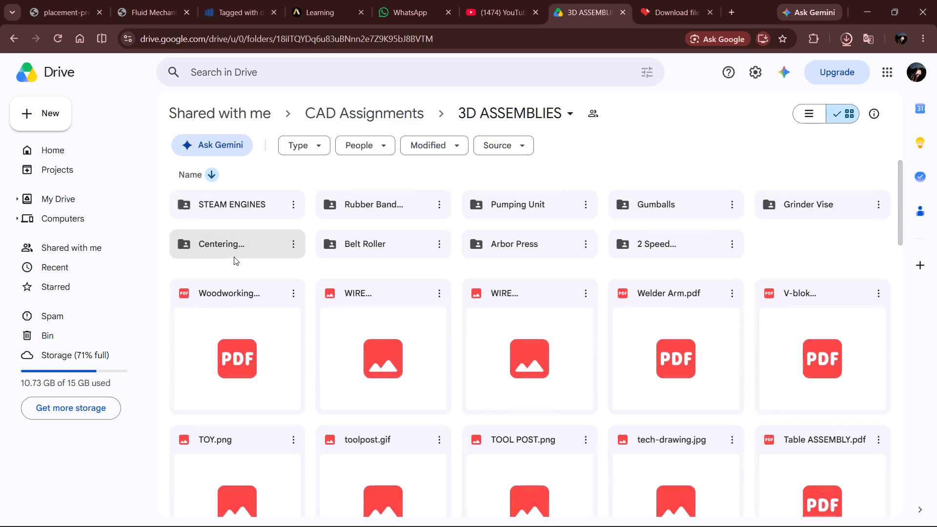
scroll(558, 336, down, 1)
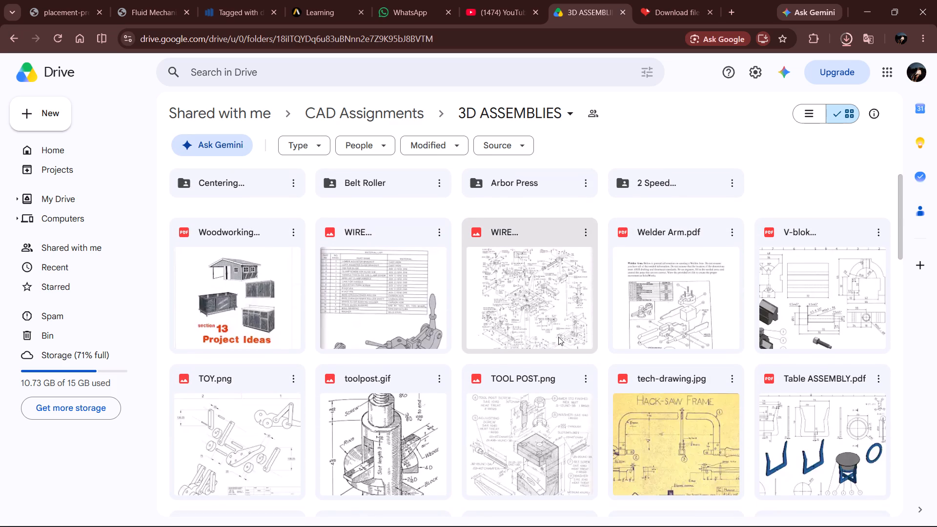
scroll(593, 357, down, 2)
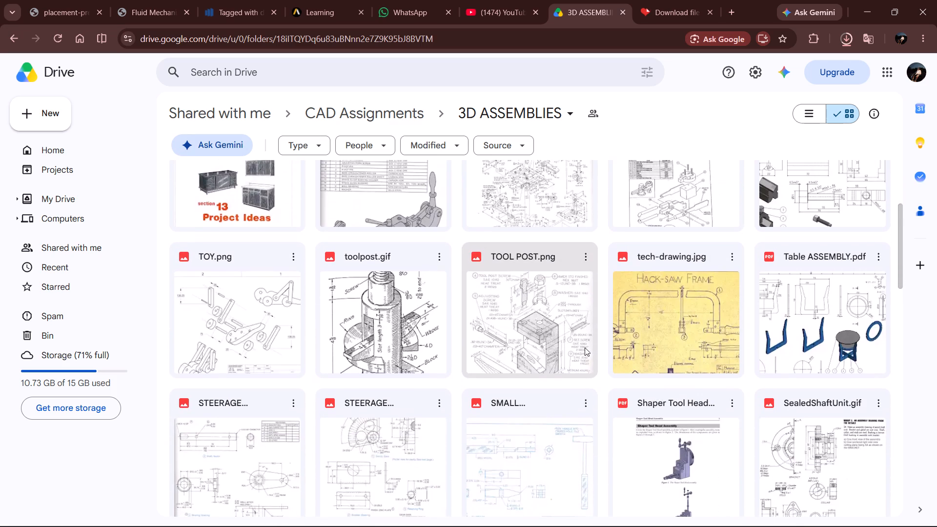
scroll(585, 347, up, 1)
double_click(557, 292)
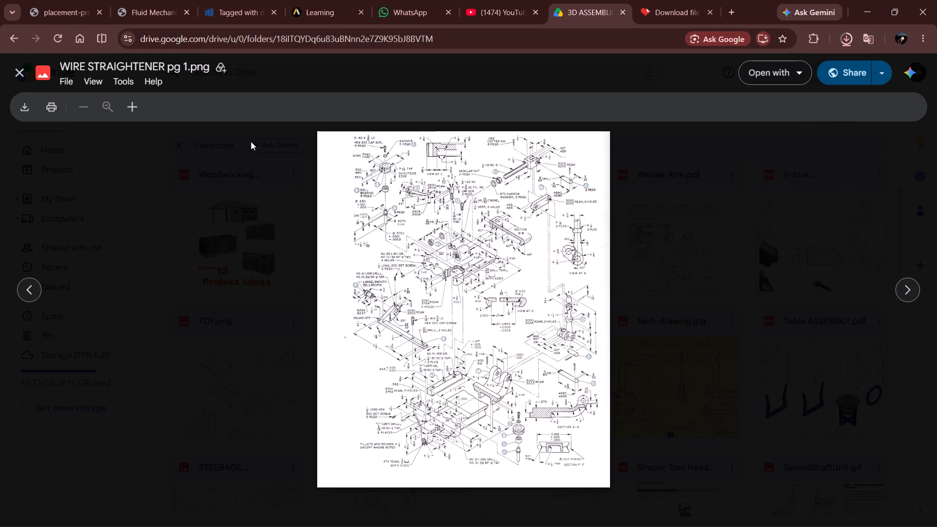
click(16, 41)
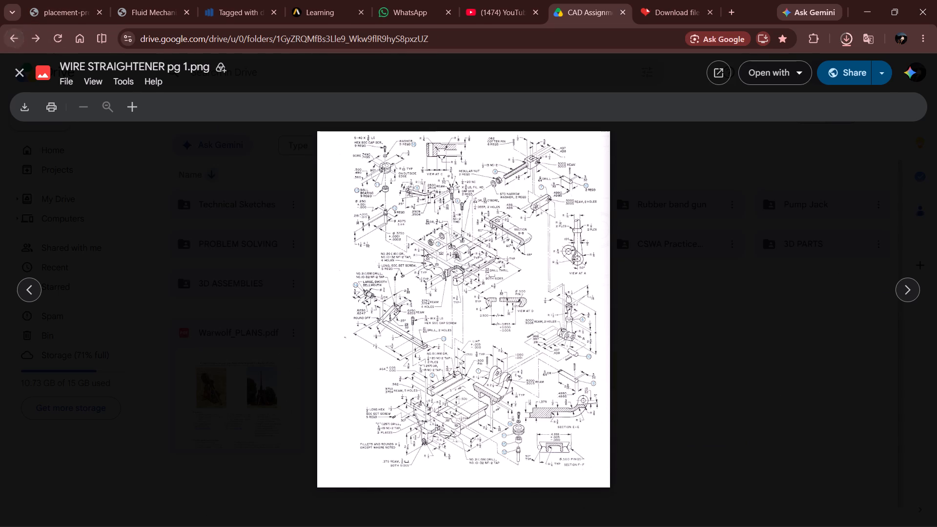
click(17, 65)
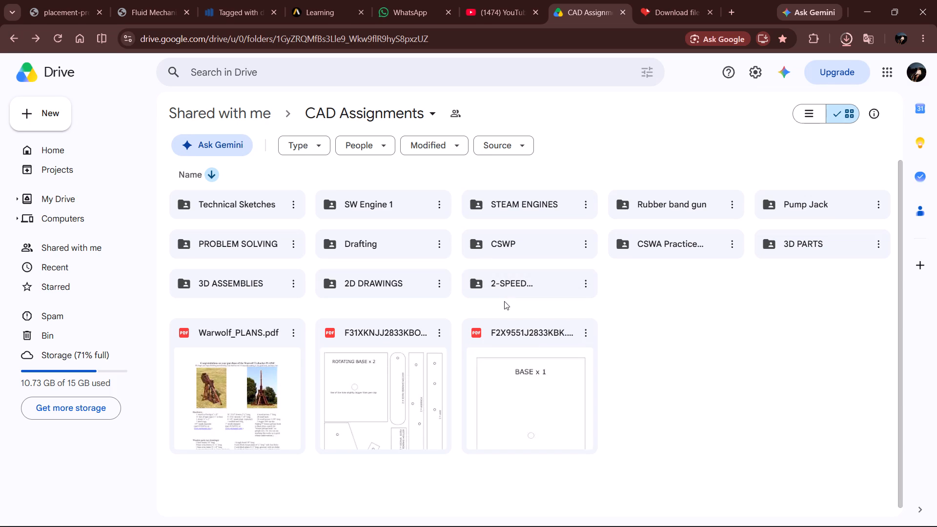
Reopen the 3D ASSEMBLIES folder and download the WIRE STRAIGHTENER pg 1.png drawing.
double_click(227, 280)
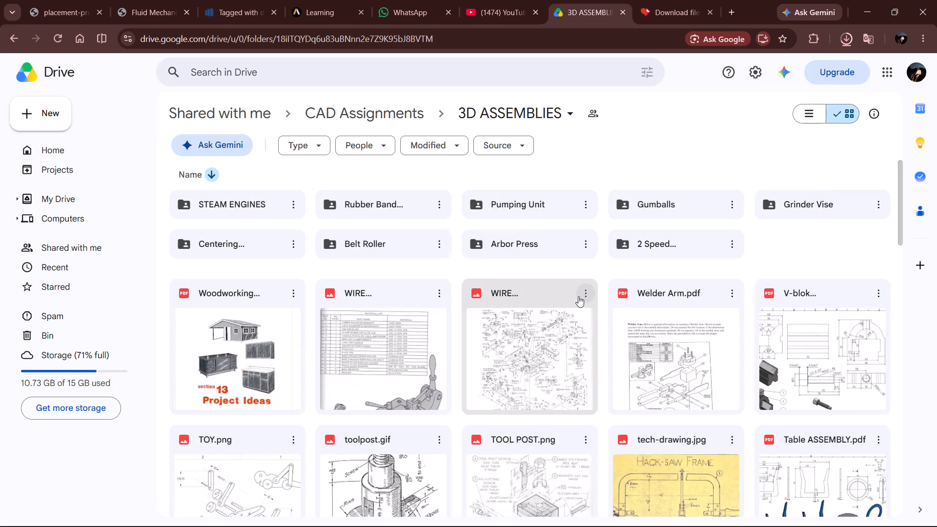
click(579, 296)
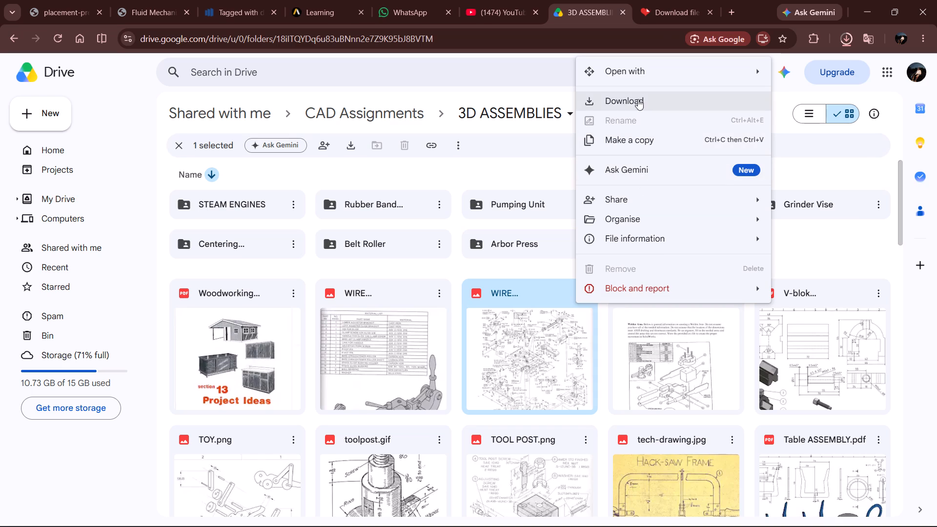
click(638, 99)
Find the exploded assembly drawing whose name starts with 8c8d927169f5df64 in 3D ASSEMBLIES and download it.
scroll(612, 287, down, 10)
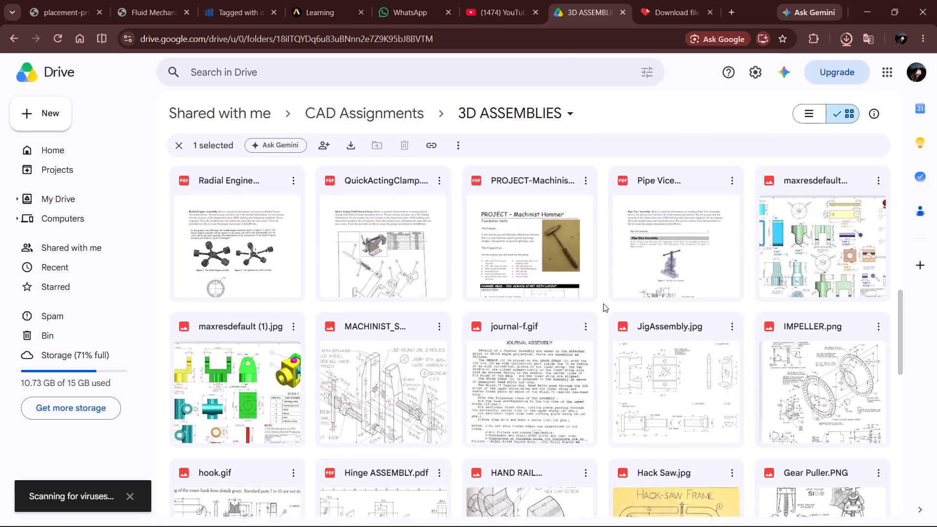
scroll(603, 304, down, 4)
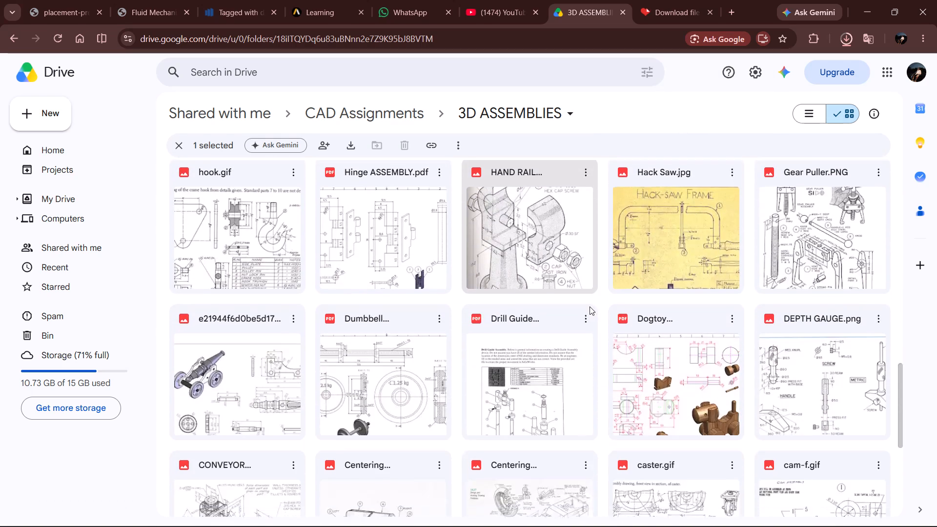
scroll(590, 306, down, 4)
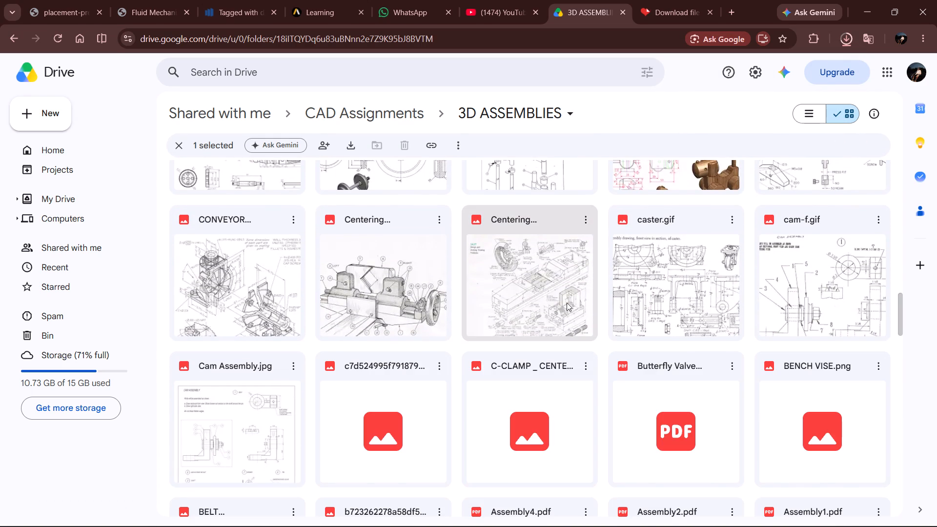
scroll(566, 302, down, 2)
scroll(666, 332, down, 2)
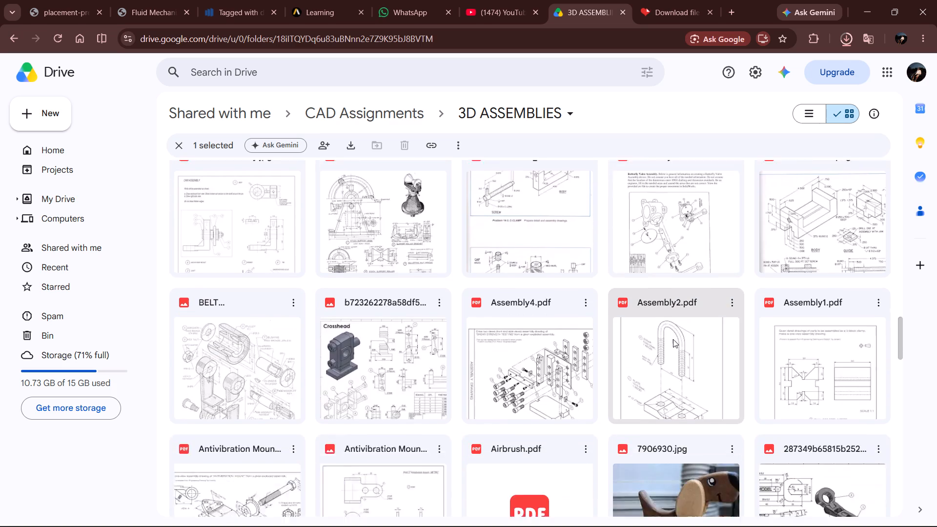
scroll(676, 338, down, 2)
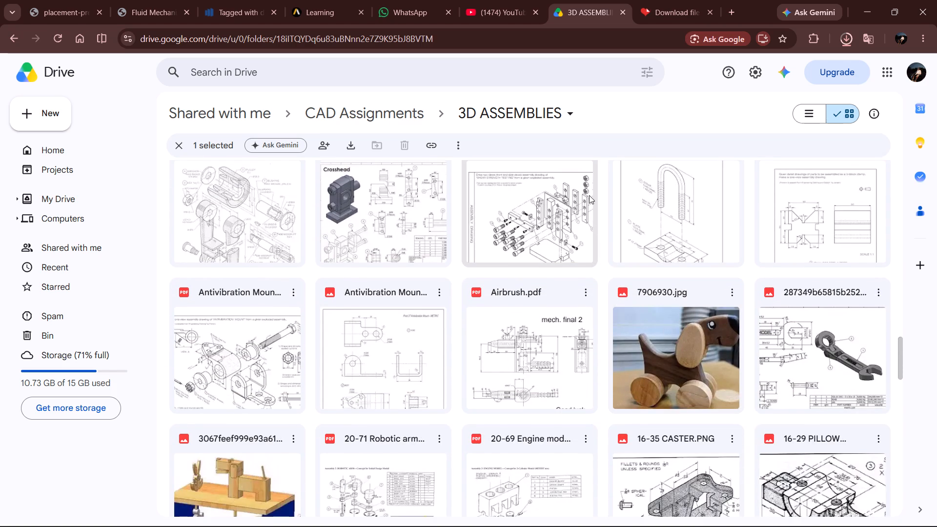
scroll(589, 195, up, 1)
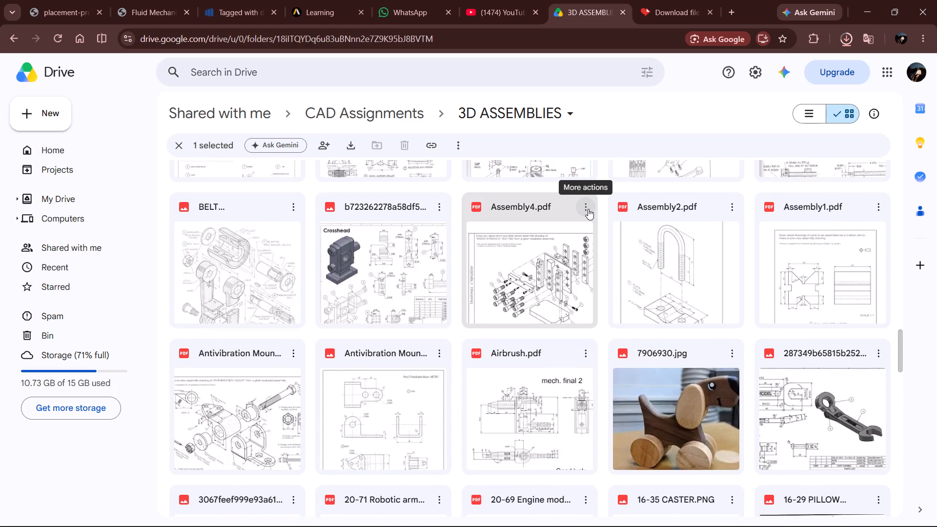
scroll(909, 310, down, 3)
scroll(868, 311, down, 2)
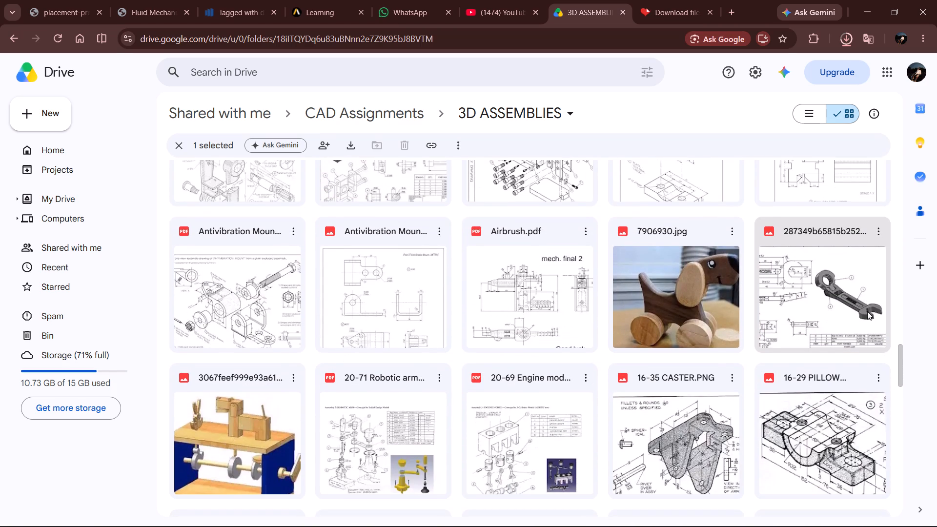
scroll(867, 311, down, 5)
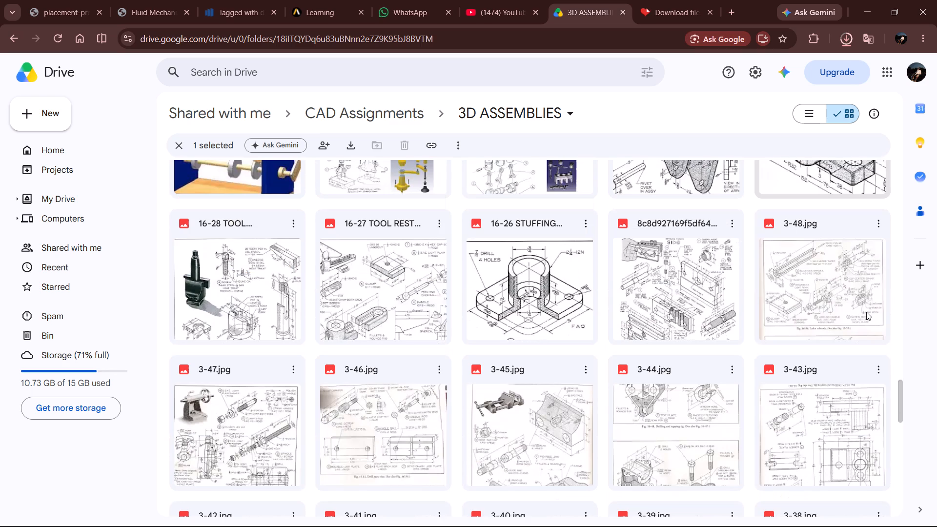
click(730, 218)
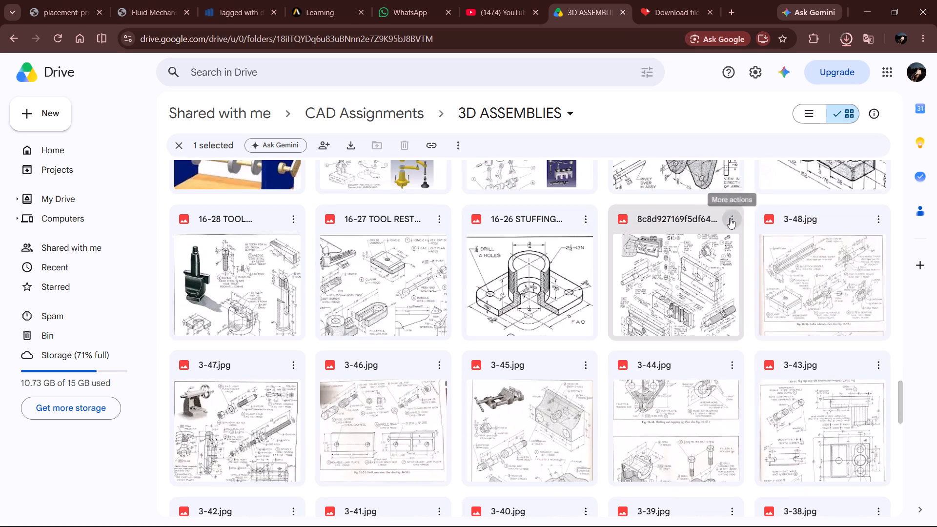
click(758, 273)
Find the 3-41.jpg drawing further down the 3D ASSEMBLIES folder and download it.
scroll(631, 272, down, 2)
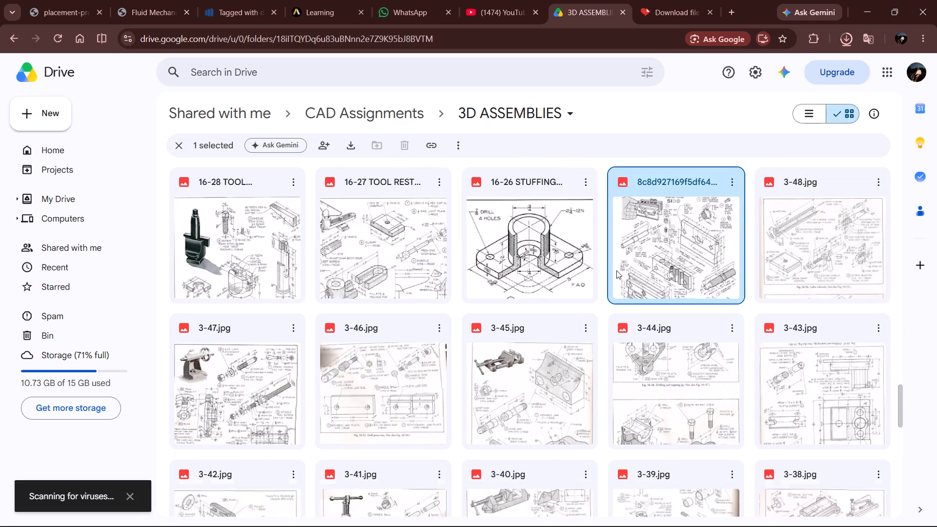
scroll(469, 326, down, 4)
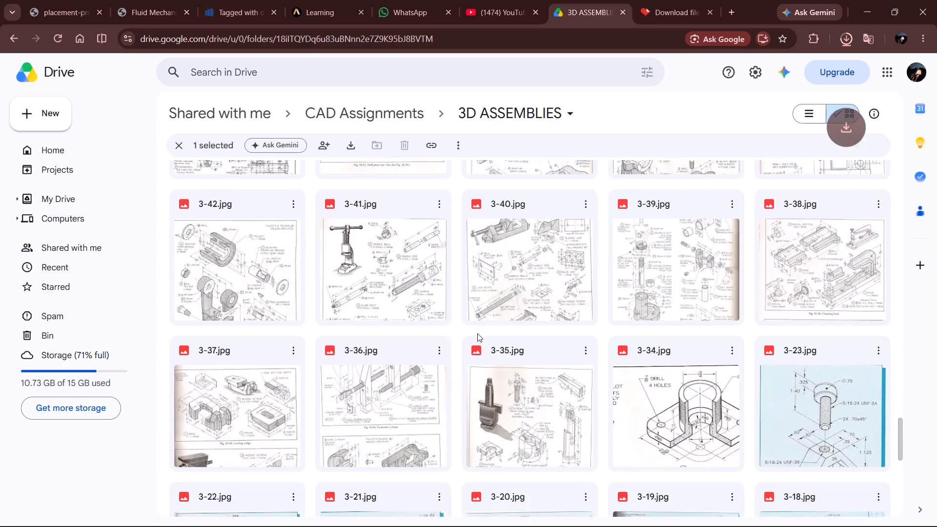
scroll(688, 323, up, 2)
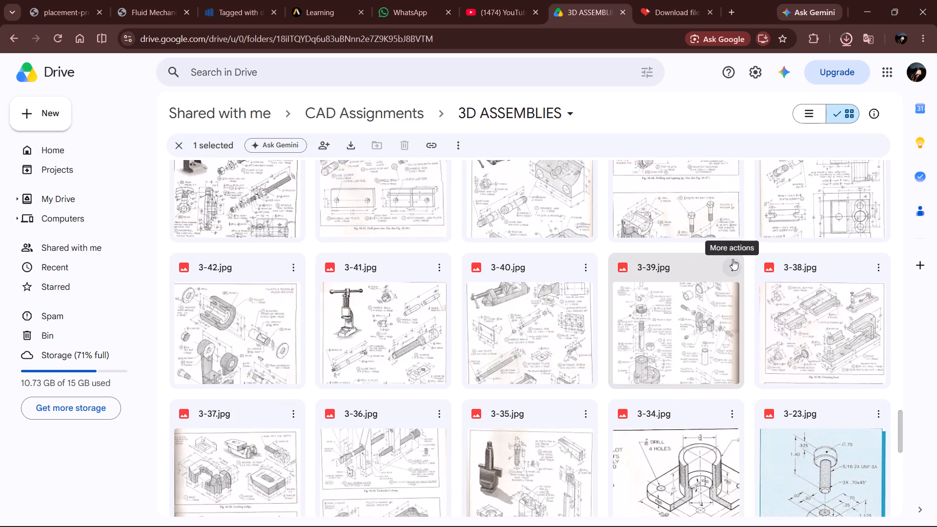
click(443, 269)
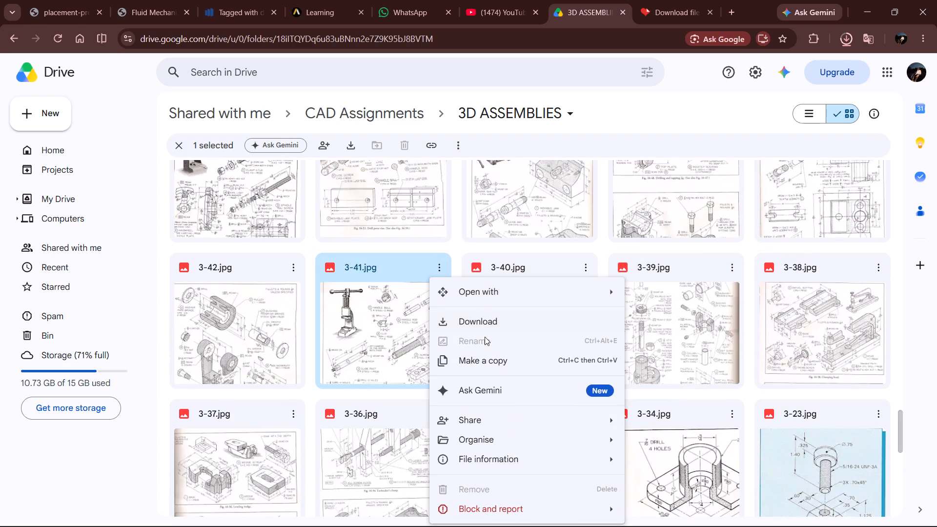
click(485, 327)
Look through the remaining files to the end of the 3D ASSEMBLIES folder for more usable drawings.
scroll(591, 369, down, 10)
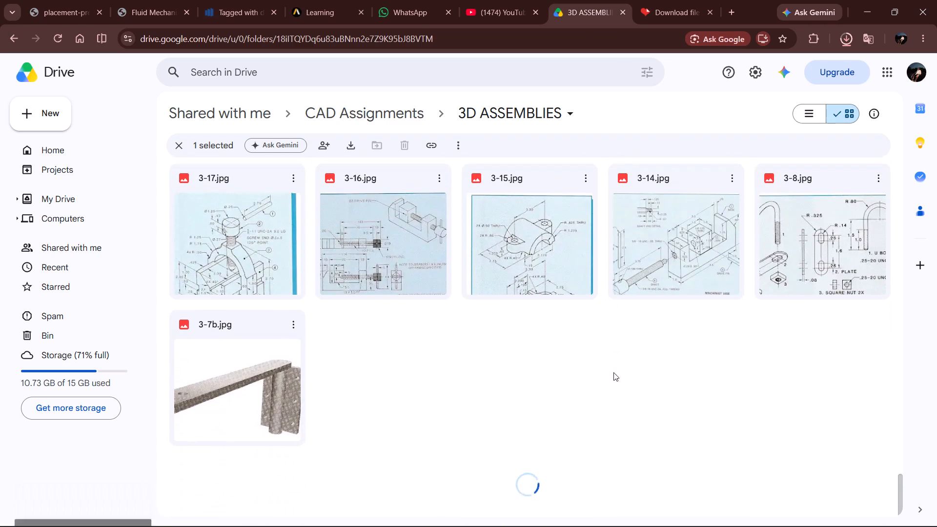
scroll(632, 327, down, 3)
scroll(633, 330, up, 1)
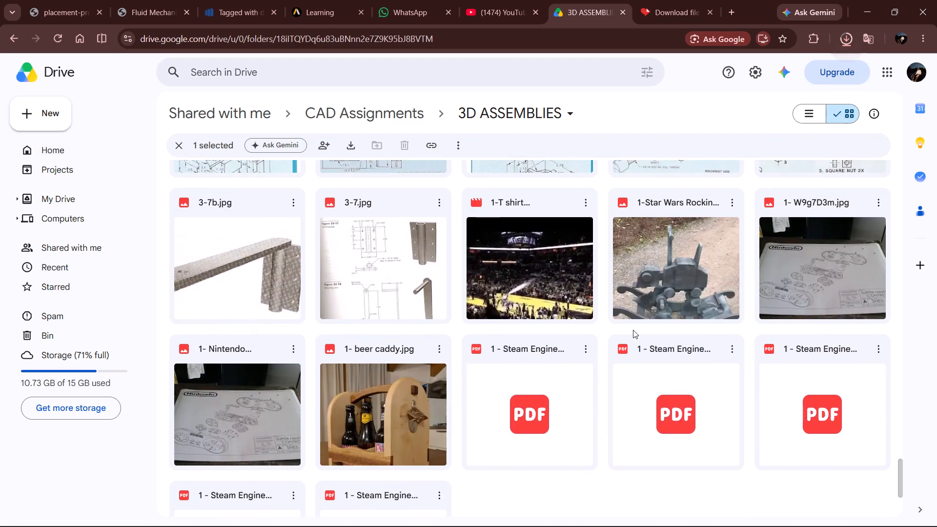
scroll(633, 330, down, 5)
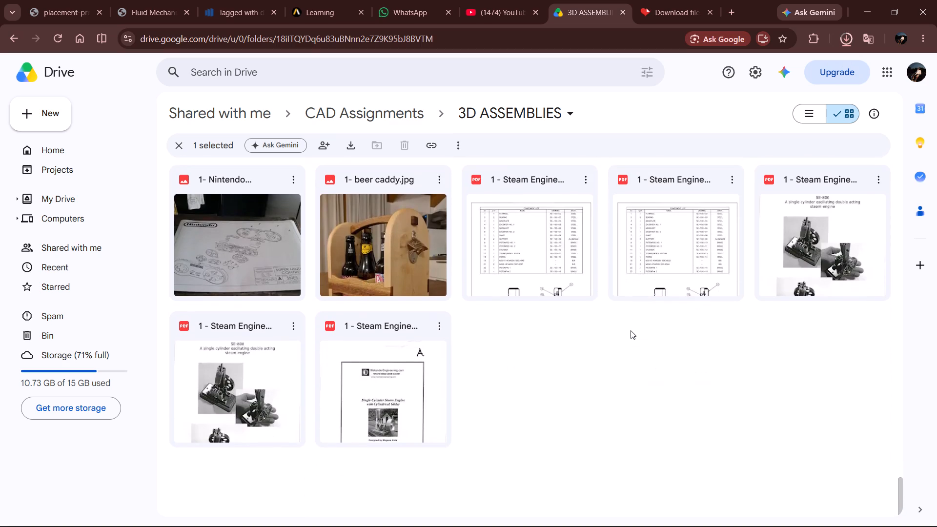
scroll(631, 330, down, 1)
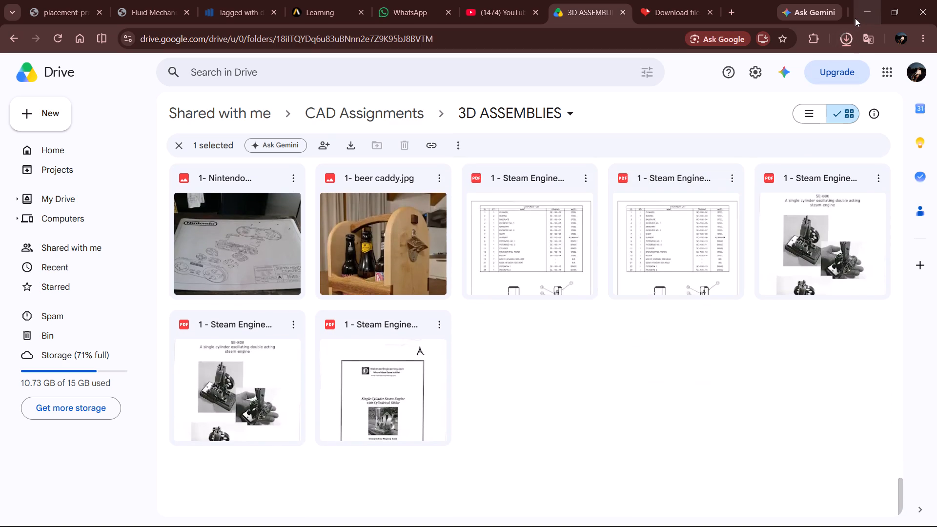
Switch to CapCut and import the drawings 3-41, 8c8d92716…58d4f, WIRE STRAIGHTENER pg 1 and 4 from the Downloads folder.
click(857, 18)
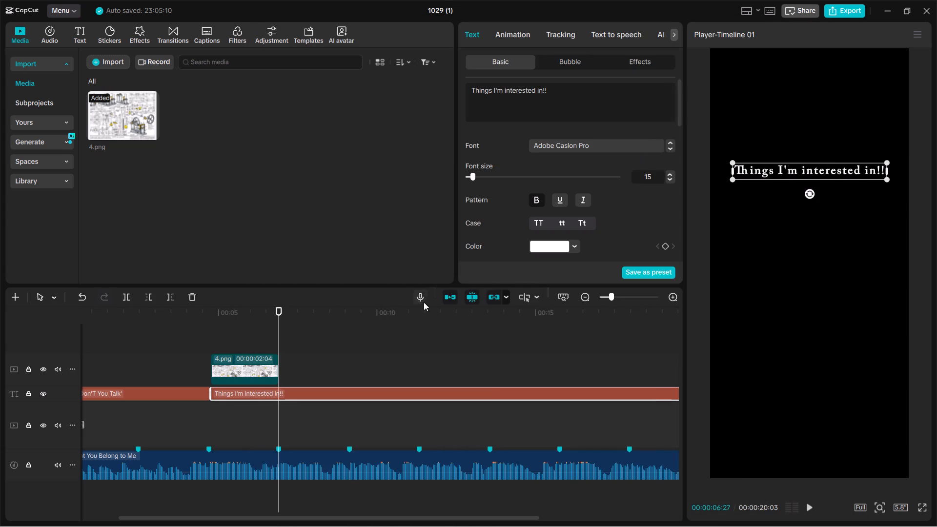
click(111, 61)
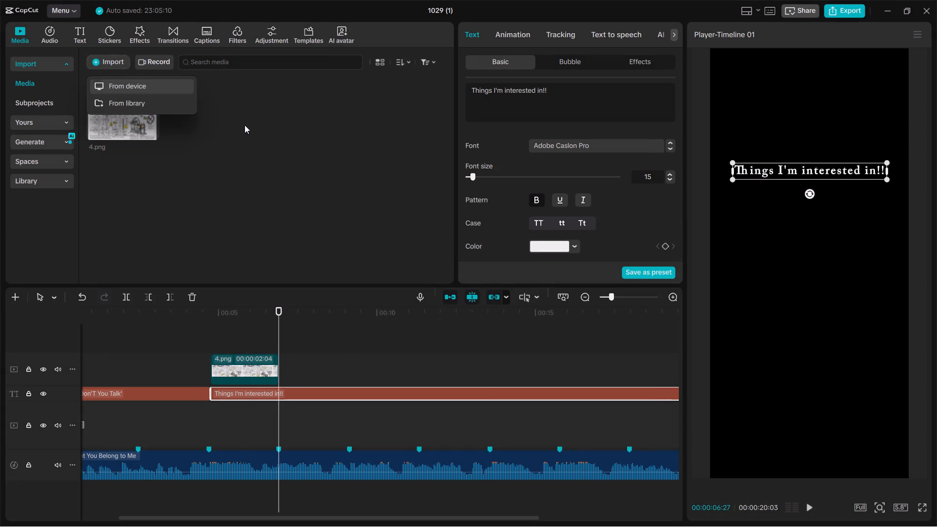
click(133, 83)
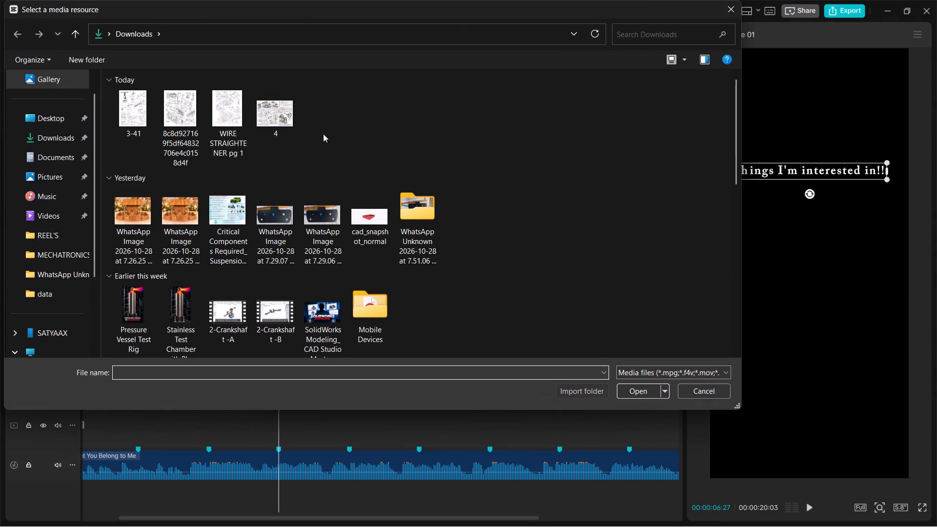
drag(322, 134, 143, 108)
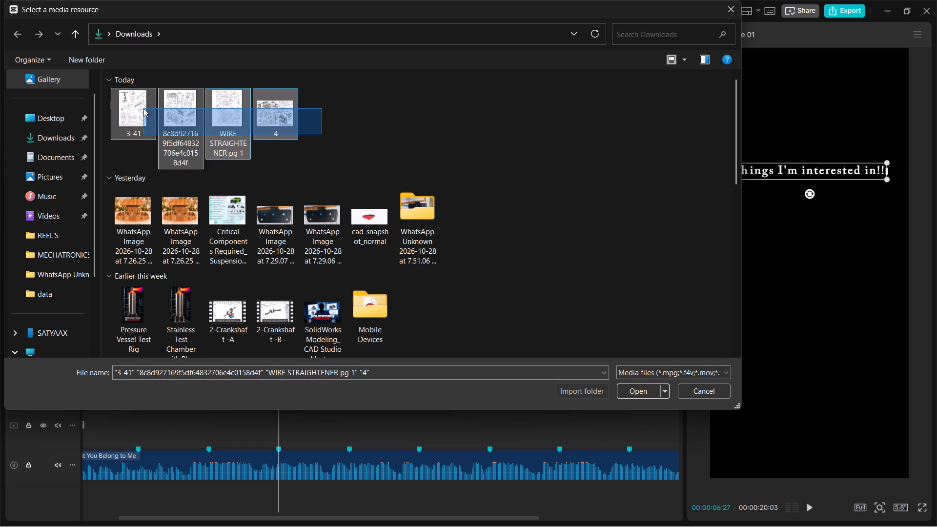
drag(143, 108, 139, 115)
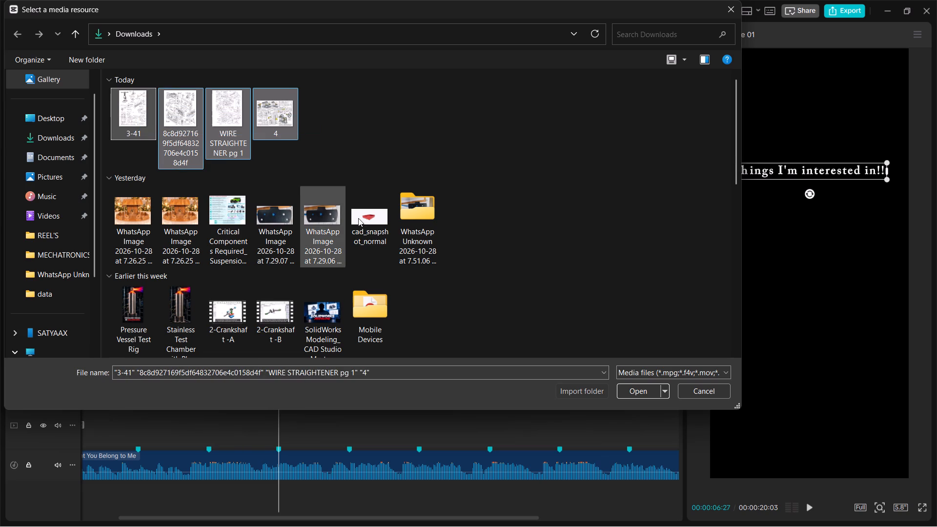
click(637, 393)
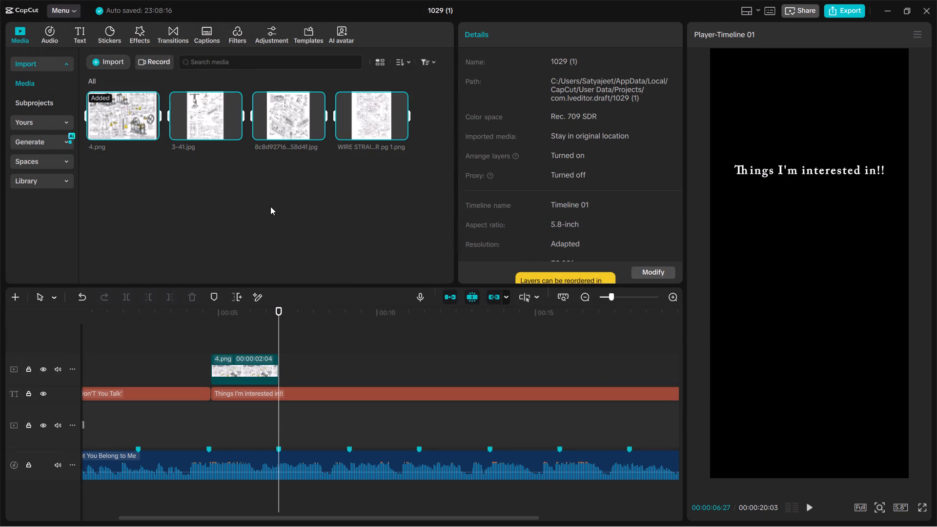
click(270, 206)
Place 3-41.jpg on the image track at the beat marker near 9 s and trim it to 00:00:02:06, ending at the following beat.
drag(205, 110, 306, 315)
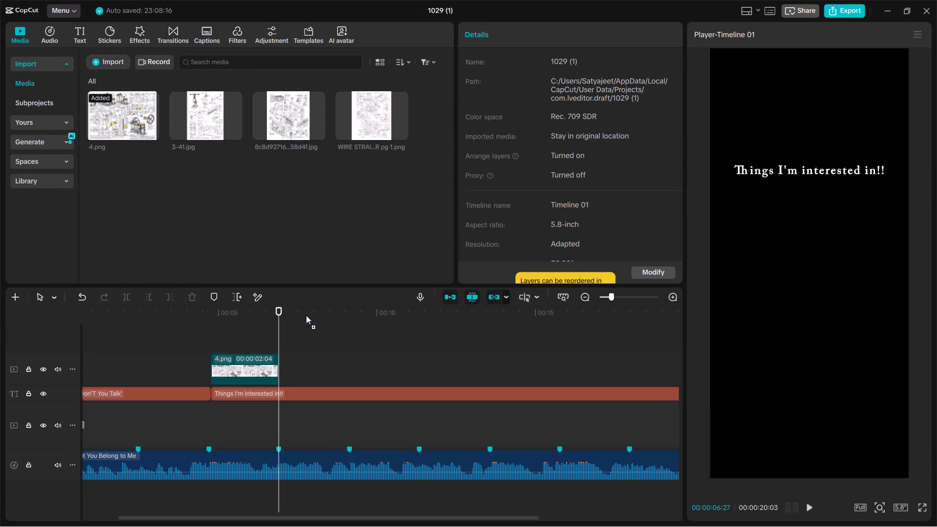
drag(306, 315, 336, 372)
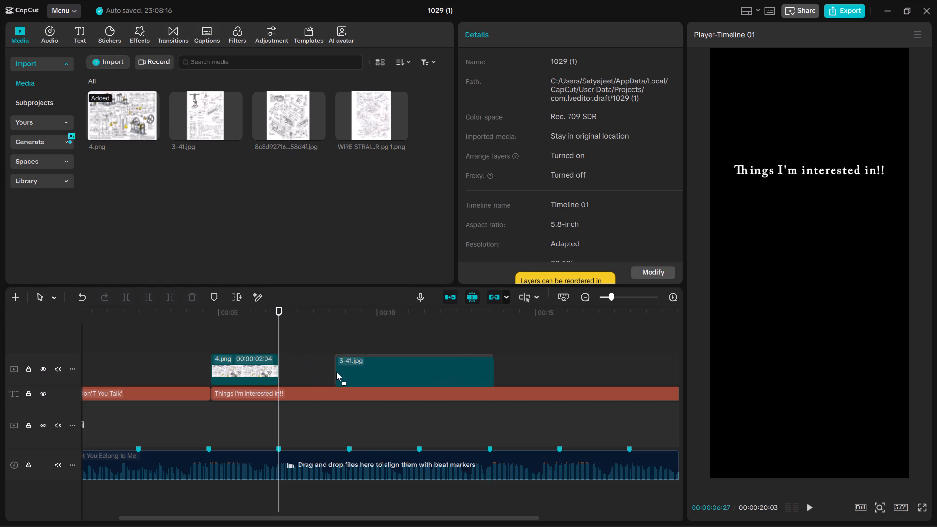
drag(336, 372, 350, 372)
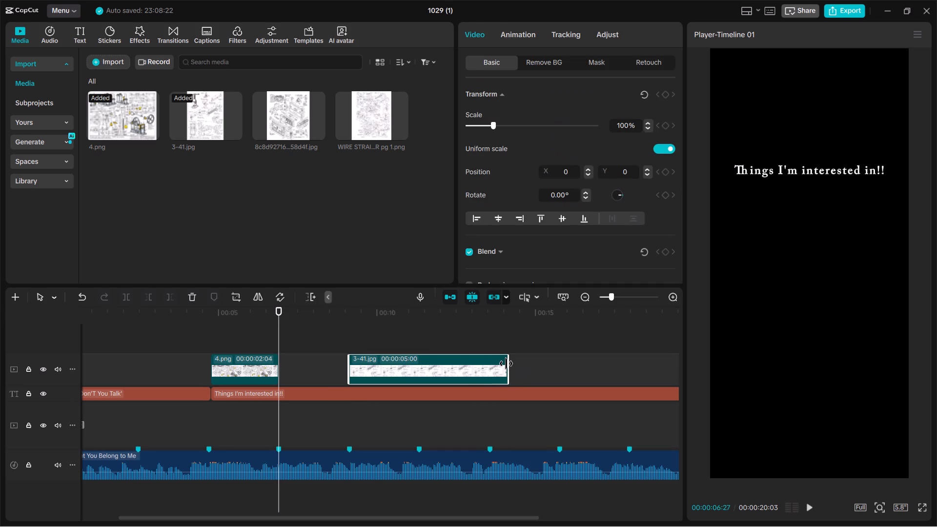
drag(506, 364, 427, 369)
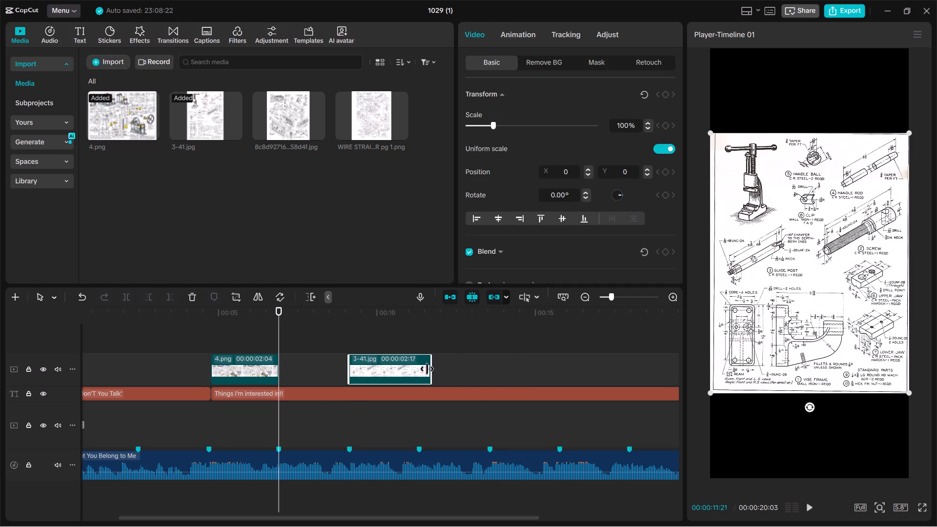
drag(427, 369, 419, 369)
Move the 4.png clip to the beat marker near 13.5 s and extend it to 00:00:02:06, ending at the following beat.
drag(247, 361, 426, 375)
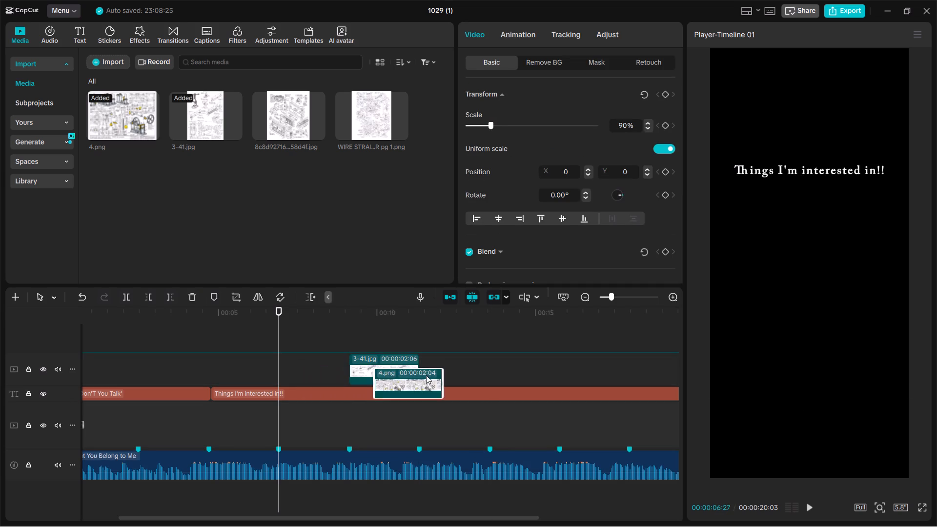
drag(426, 375, 529, 360)
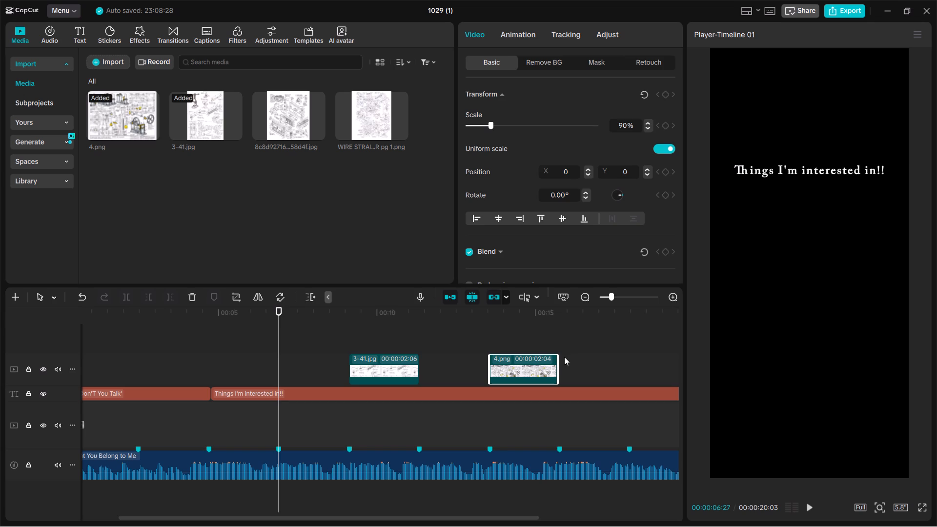
drag(559, 361, 558, 370)
Place WIRE STRAIGHTENER pg 1.png on the image track at the last beat marker and trim it to end with the music at 00:00:20:03.
drag(369, 115, 614, 378)
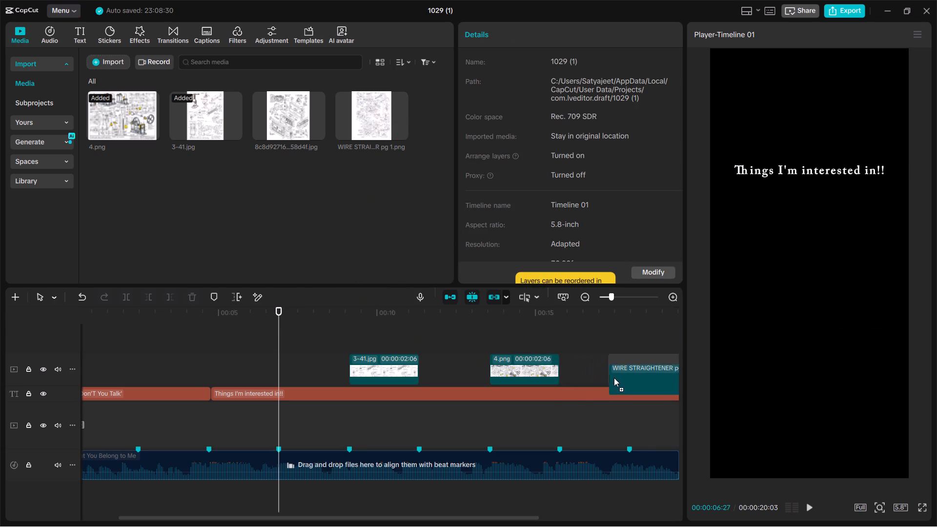
drag(614, 378, 579, 358)
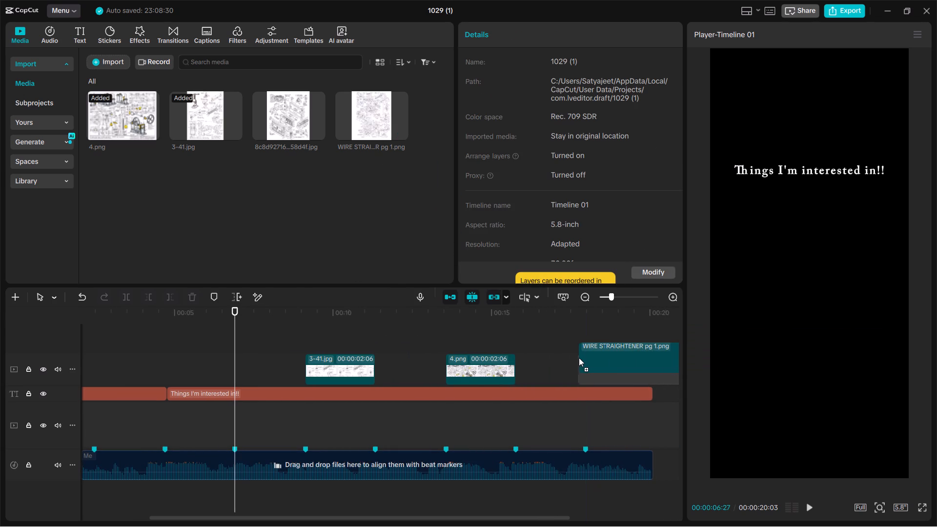
drag(579, 358, 582, 358)
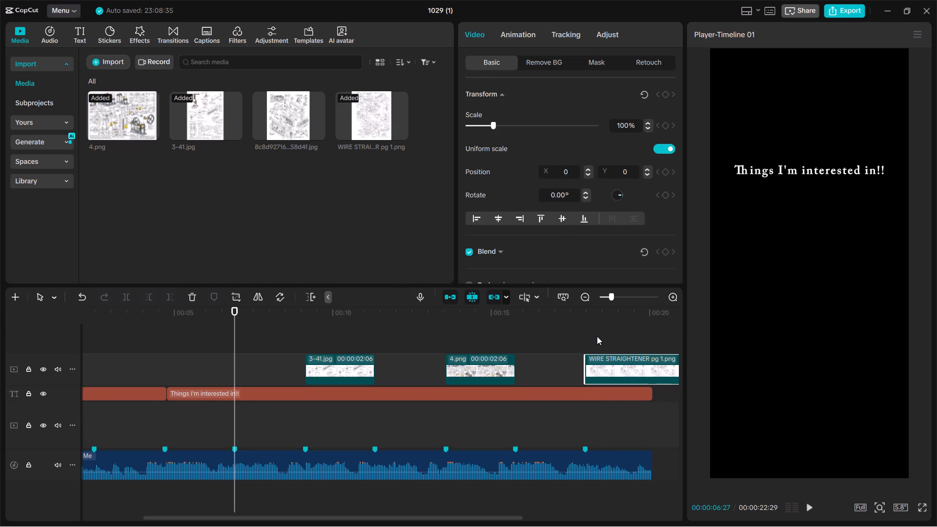
click(597, 336)
drag(597, 336, 668, 345)
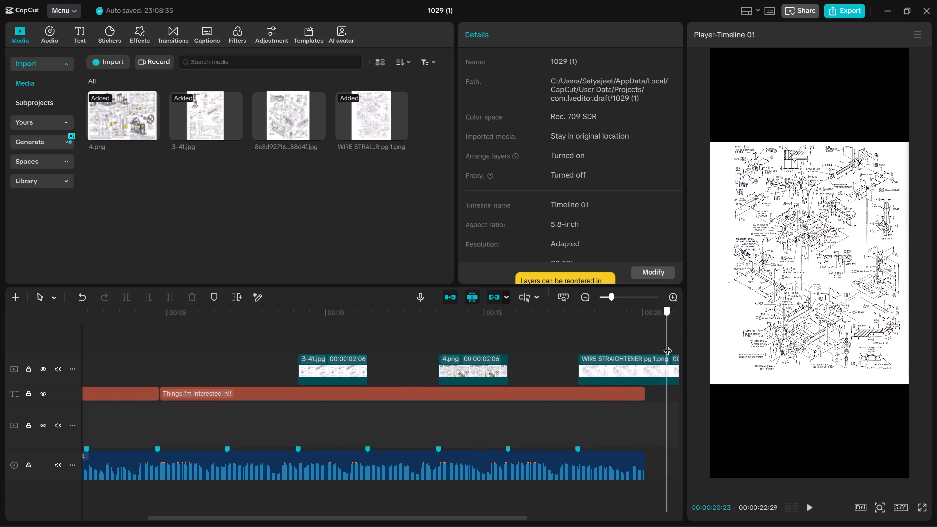
drag(668, 345, 672, 345)
drag(519, 361, 472, 367)
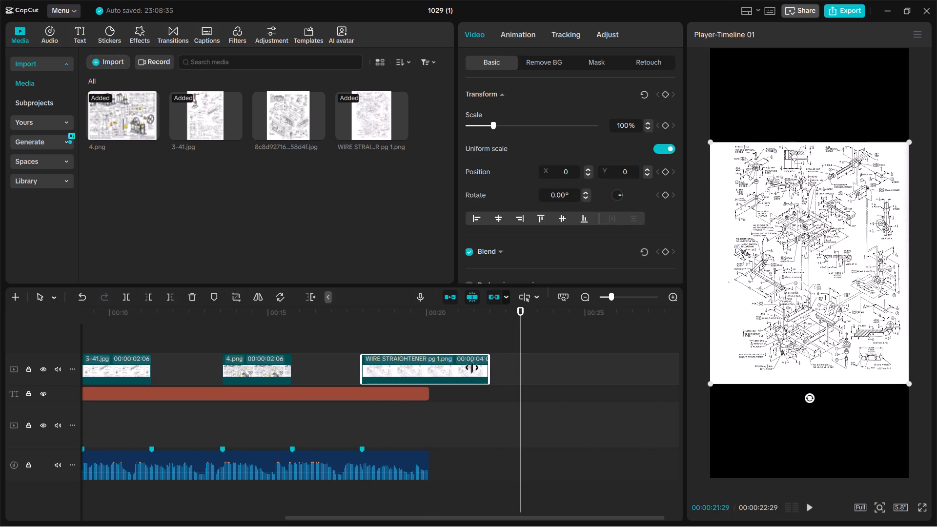
drag(472, 367, 428, 365)
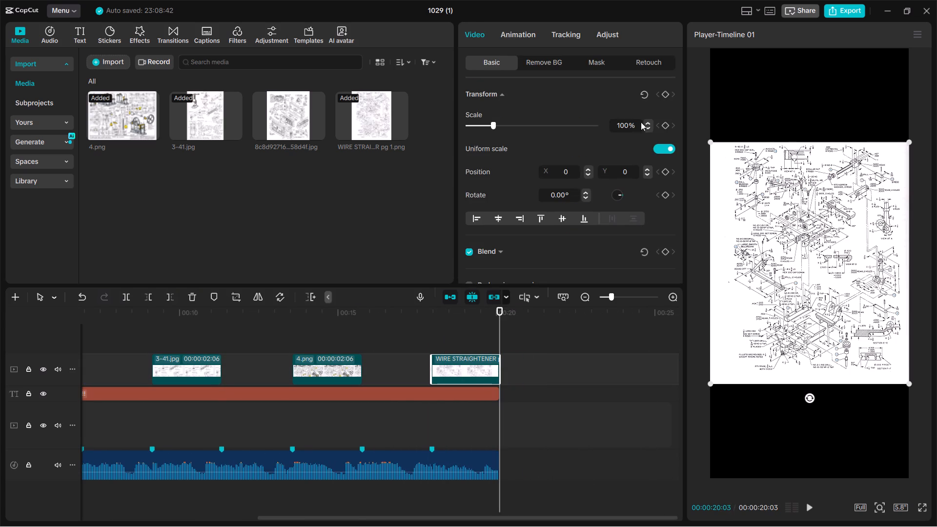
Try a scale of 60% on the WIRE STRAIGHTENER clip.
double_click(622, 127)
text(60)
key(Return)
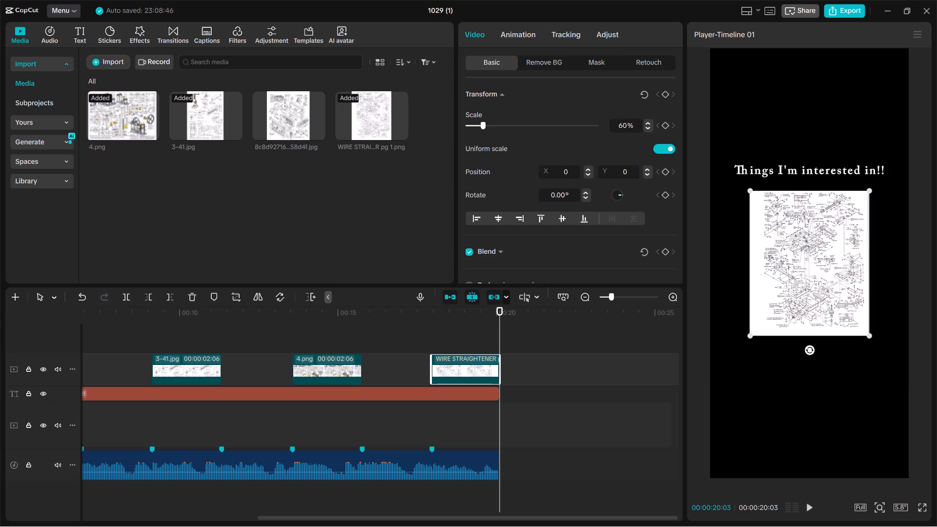
Set the WIRE STRAIGHTENER clip's scale to 90%.
double_click(625, 124)
text(90)
key(Return)
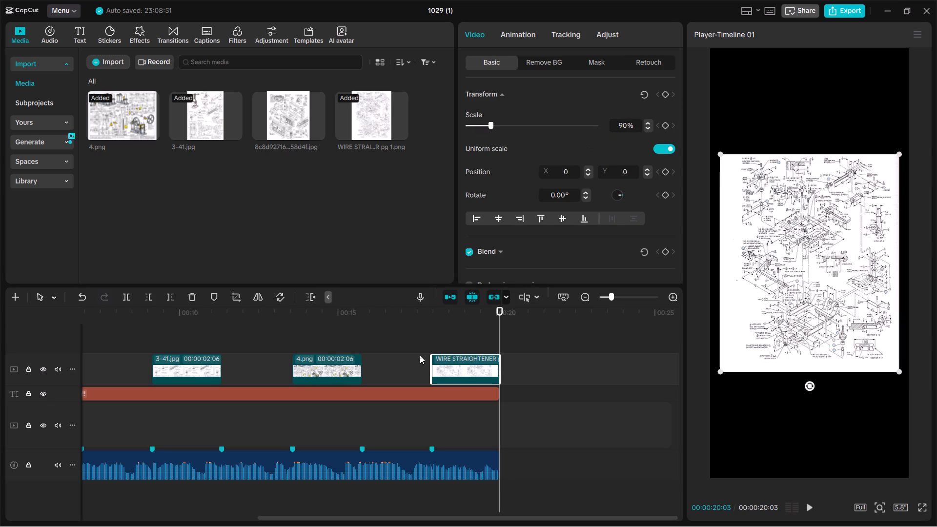
Check the 4.png clip's scale, and set the 3-41.jpg clip's scale to 90%.
click(309, 361)
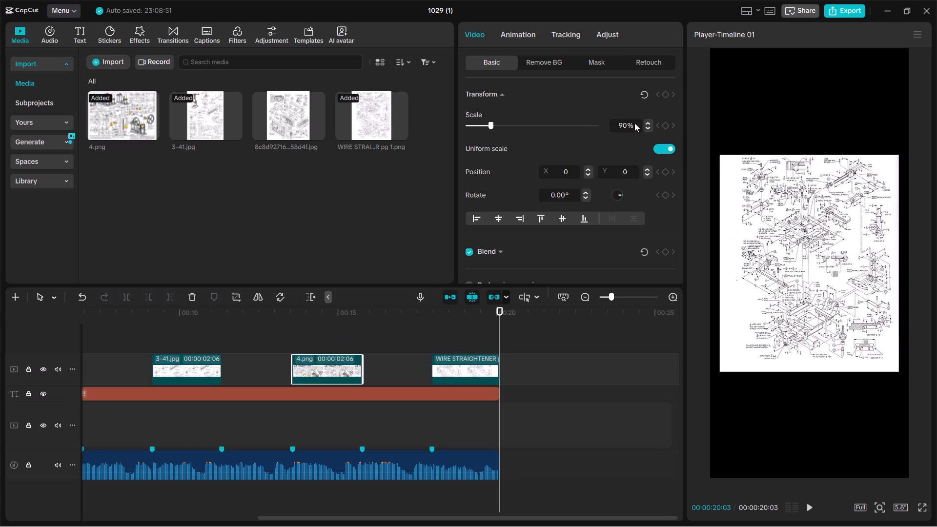
click(204, 369)
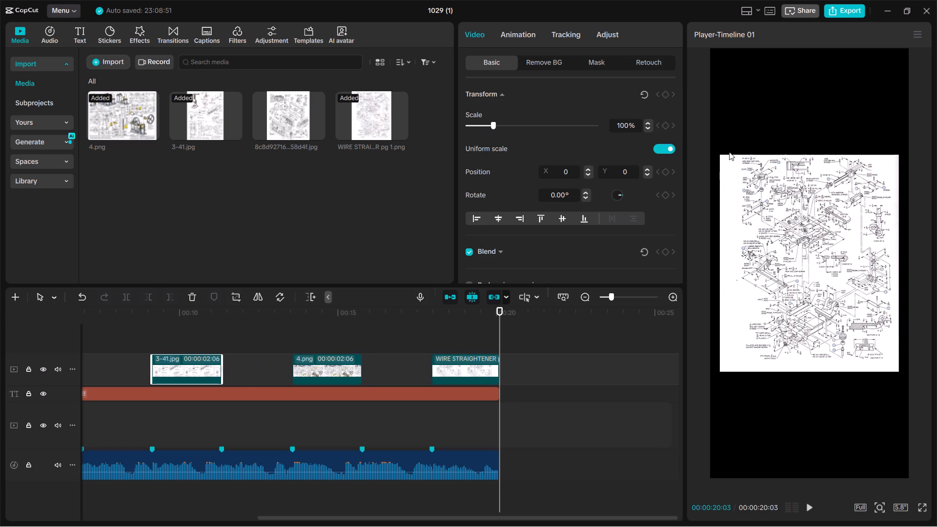
double_click(618, 128)
click(618, 129)
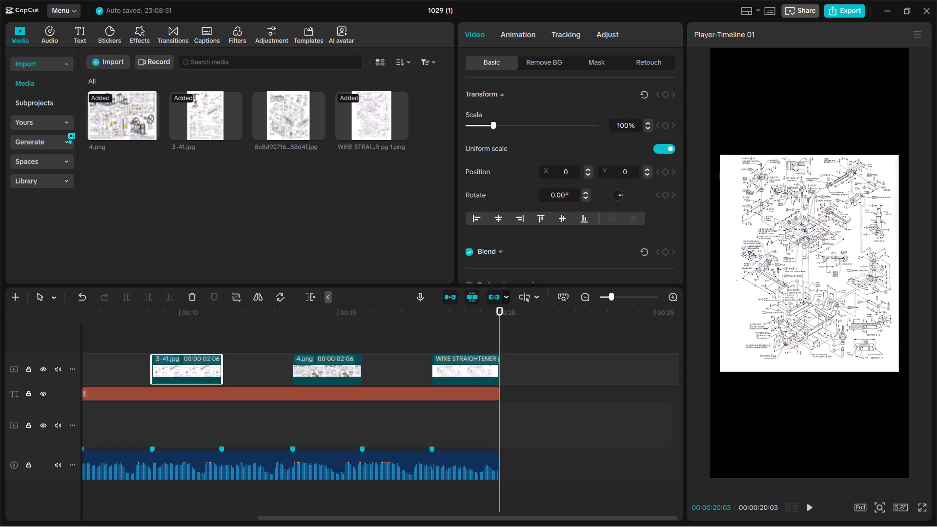
click(620, 127)
text(90)
key(Return)
double_click(198, 328)
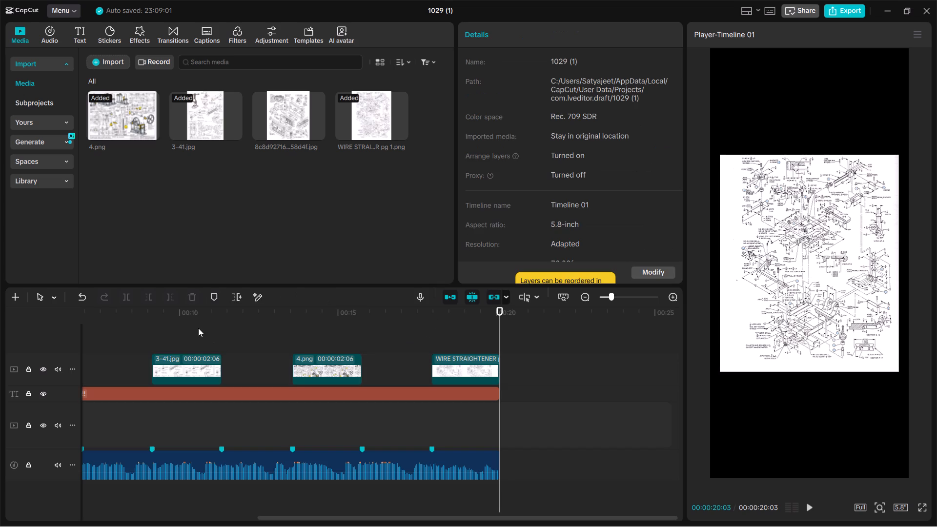